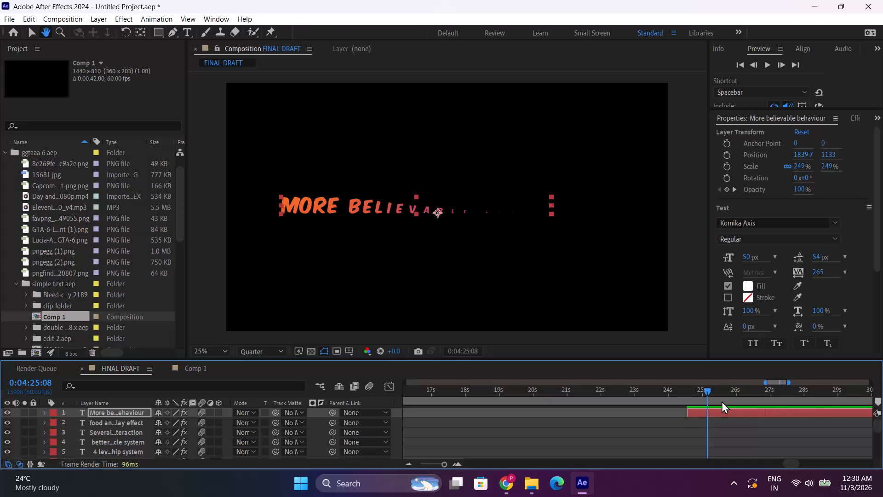
Reveal the keyframes of the "More believable behaviour" layer and delay both Range Selector Offset end keyframes to about 26.5 s and 26.8 s past 4:00.
key(u)
scroll(722, 403, down, 1)
scroll(728, 411, up, 1)
drag(722, 426, 763, 451)
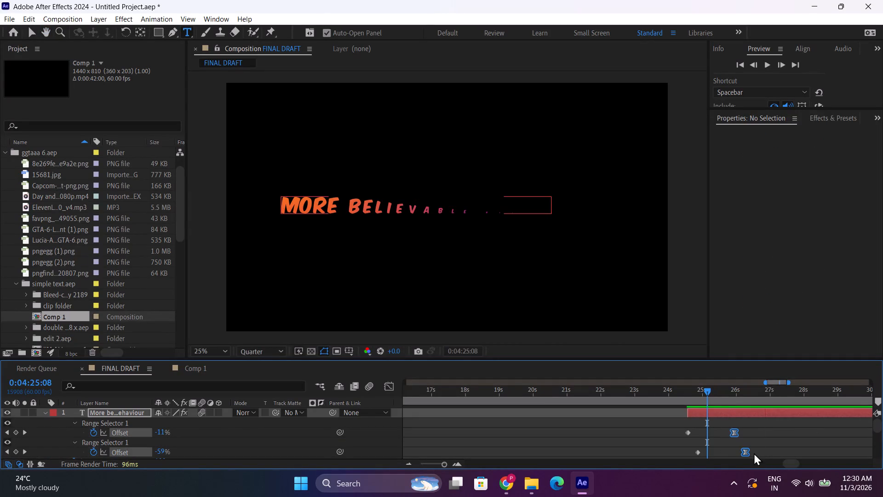
drag(749, 453, 762, 452)
drag(726, 427, 751, 455)
drag(746, 452, 756, 451)
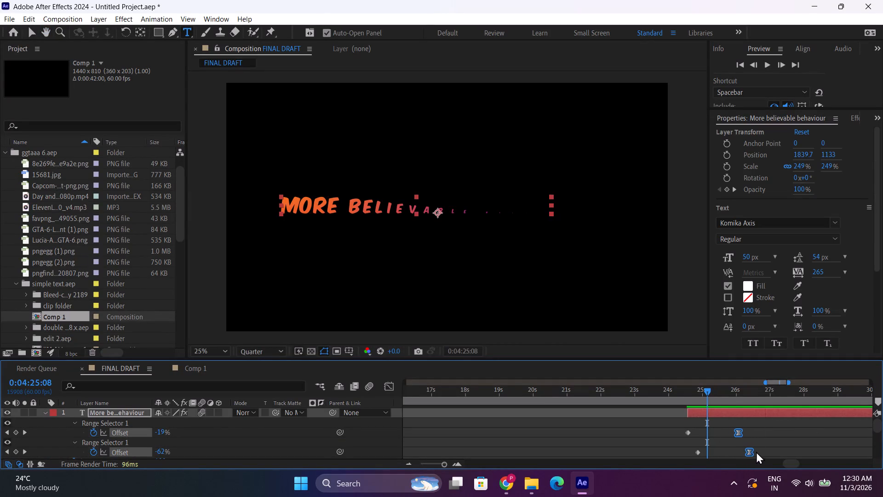
drag(756, 451, 764, 450)
Preview the slowed "More believable behaviour" text reveal from about 0:04:24:43.
click(696, 397)
key(space)
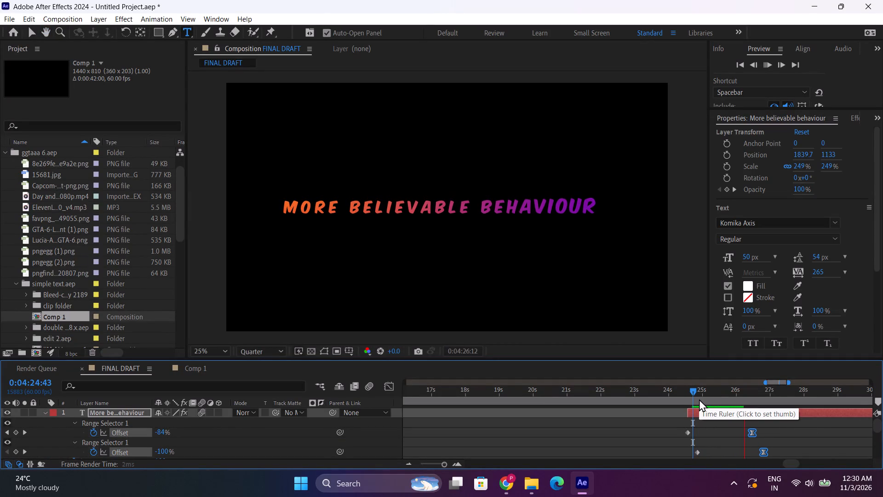
drag(696, 396, 690, 396)
drag(694, 393, 689, 393)
drag(689, 393, 704, 392)
drag(695, 394, 704, 395)
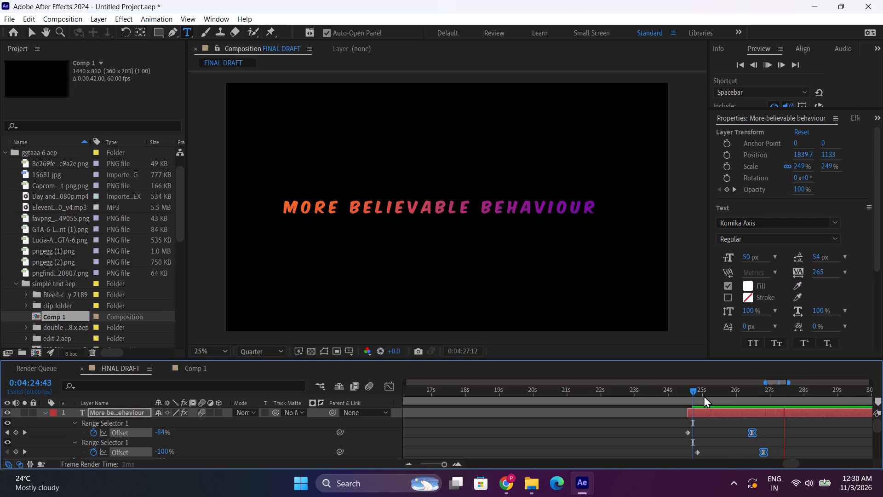
click(690, 394)
Collapse the "More believable behaviour" layer's properties and replay its text entrance from around 0:04:24:16.
click(45, 413)
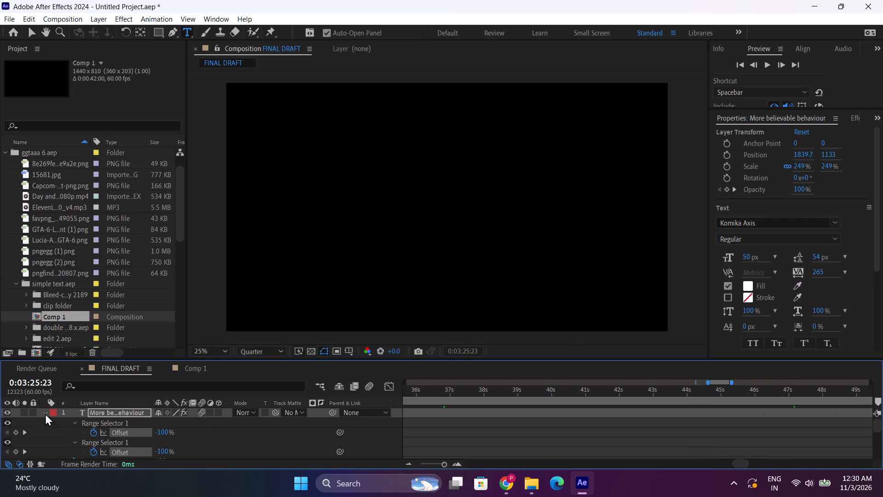
drag(740, 460, 799, 458)
double_click(415, 461)
scroll(667, 438, up, 4)
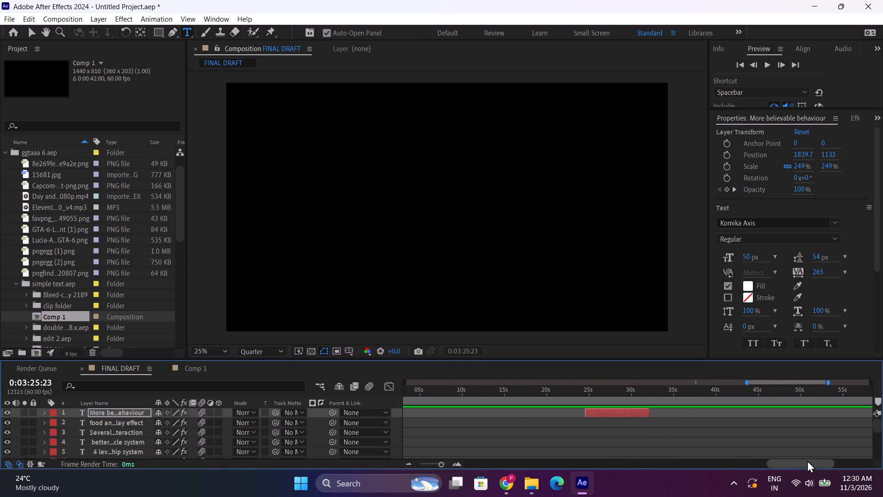
drag(804, 462, 729, 456)
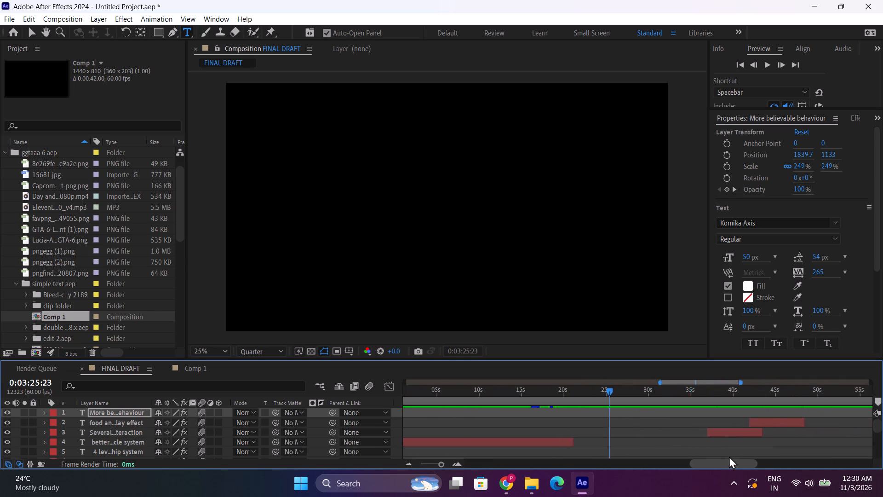
drag(729, 456, 715, 457)
drag(808, 394, 789, 401)
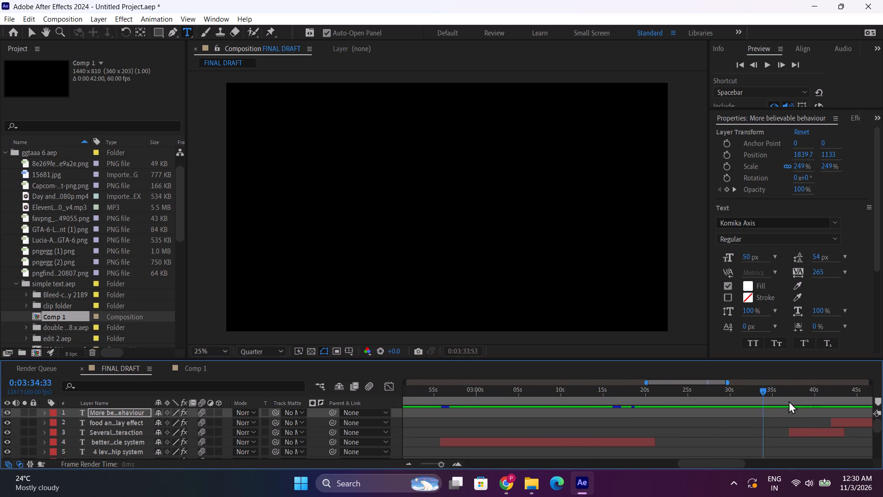
drag(789, 401, 652, 422)
key(space)
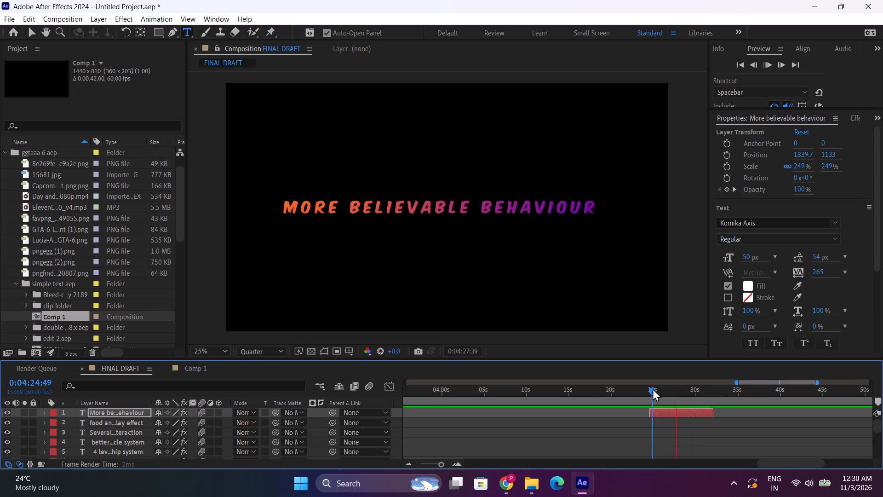
drag(652, 388, 648, 390)
key(space)
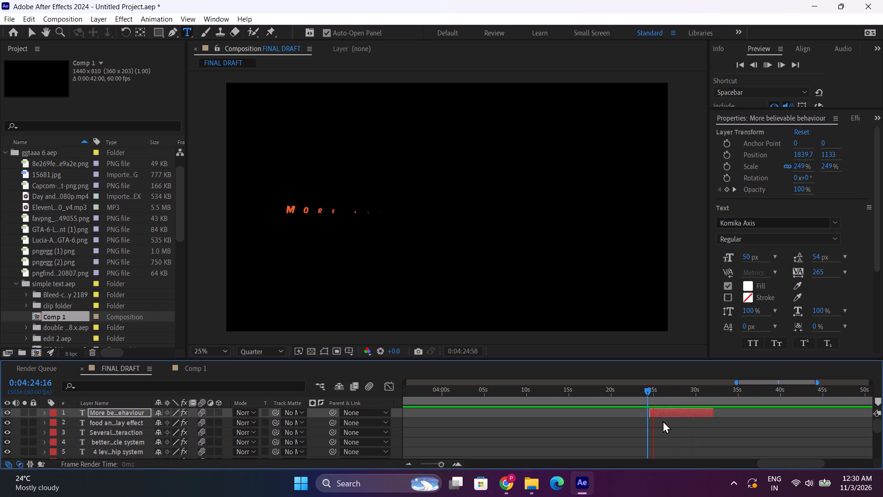
click(647, 387)
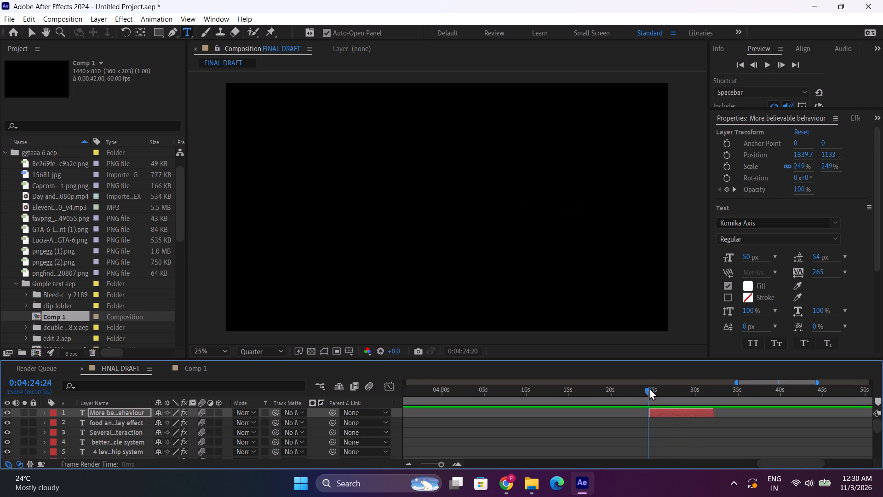
key(space)
key(space)
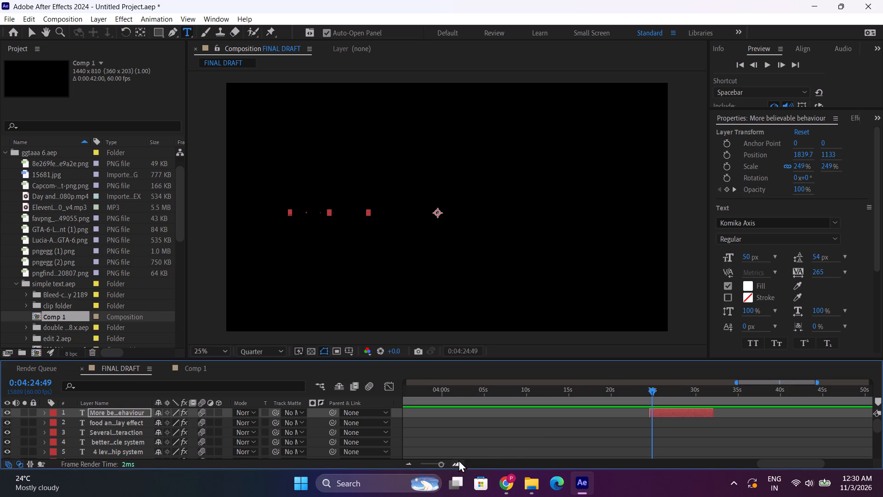
Move the "More believable behaviour" layer slightly later so it starts at about 0:04:24:49, and preview it.
double_click(459, 460)
drag(668, 411, 677, 411)
key(space)
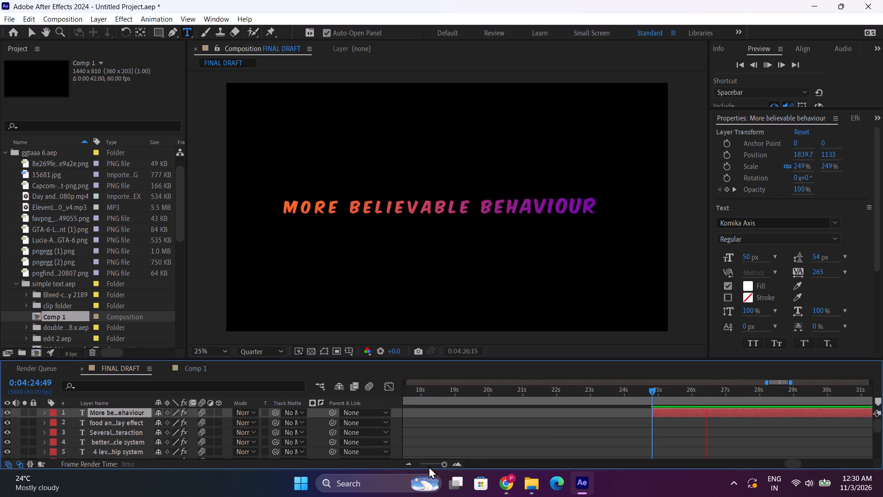
Shift the two Opacity fade-out keyframes of the "More believable behaviour" layer earlier, just after 0:04:27:16, and preview the fade.
click(412, 462)
key(u)
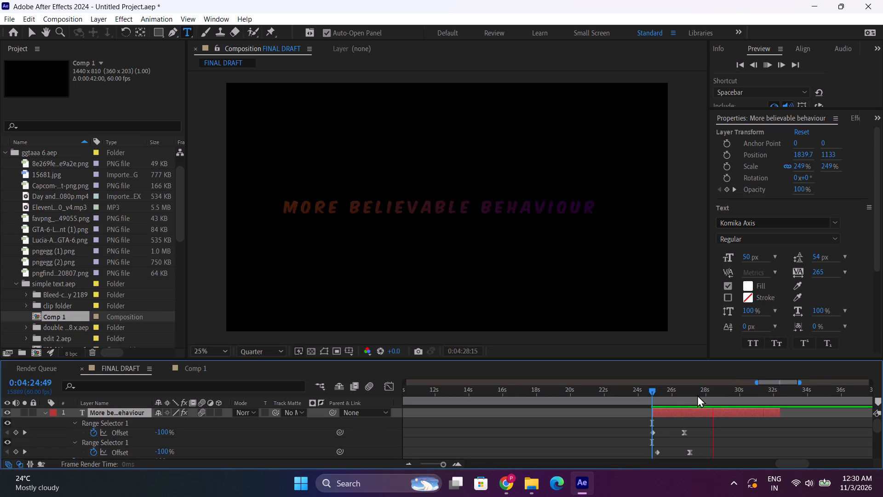
click(698, 394)
click(692, 395)
scroll(692, 406, down, 2)
scroll(719, 433, up, 1)
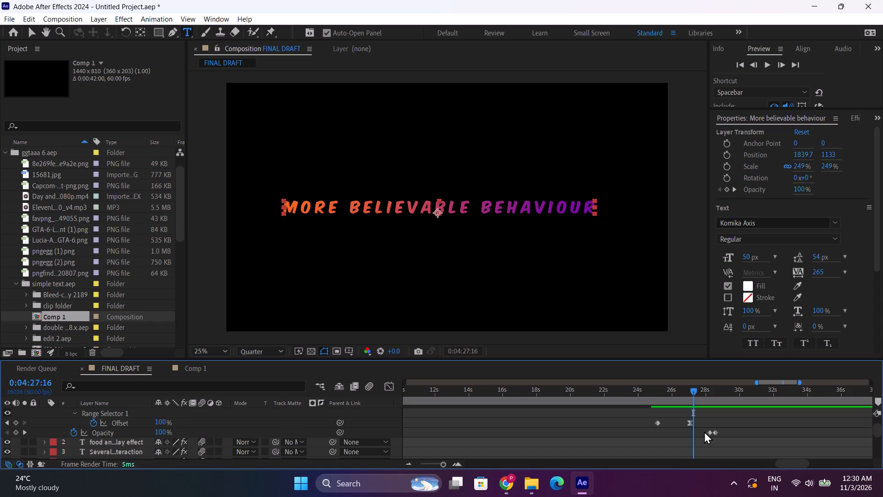
drag(699, 431, 723, 434)
drag(717, 433, 703, 439)
key(space)
scroll(119, 441, up, 1)
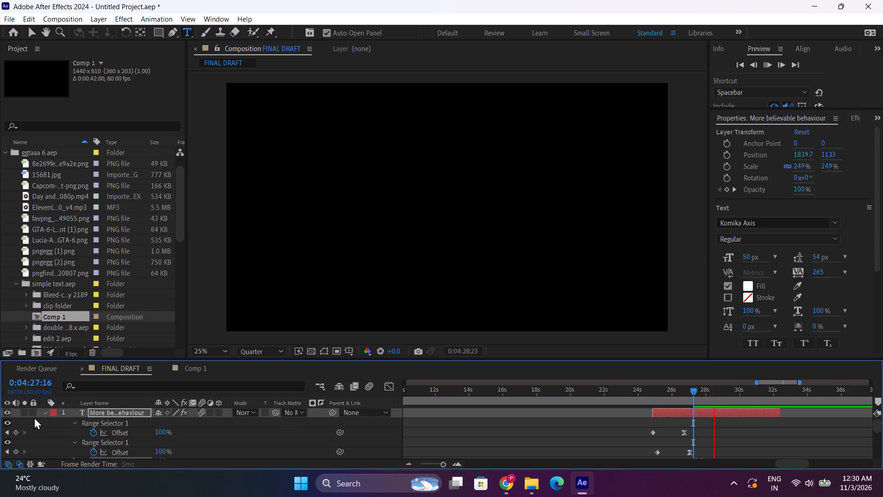
click(44, 410)
Trim the end of the "More believable behaviour" layer back to about 0:04:31.
drag(806, 465, 806, 465)
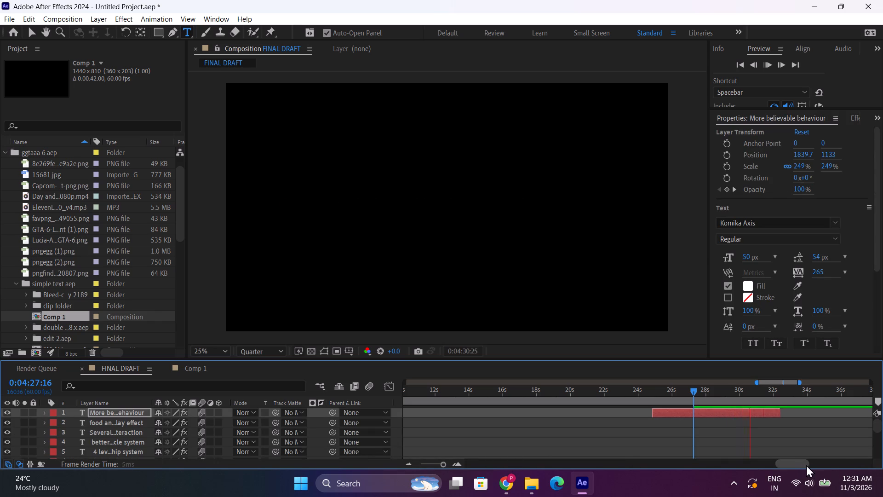
drag(806, 465, 839, 462)
click(415, 465)
click(411, 464)
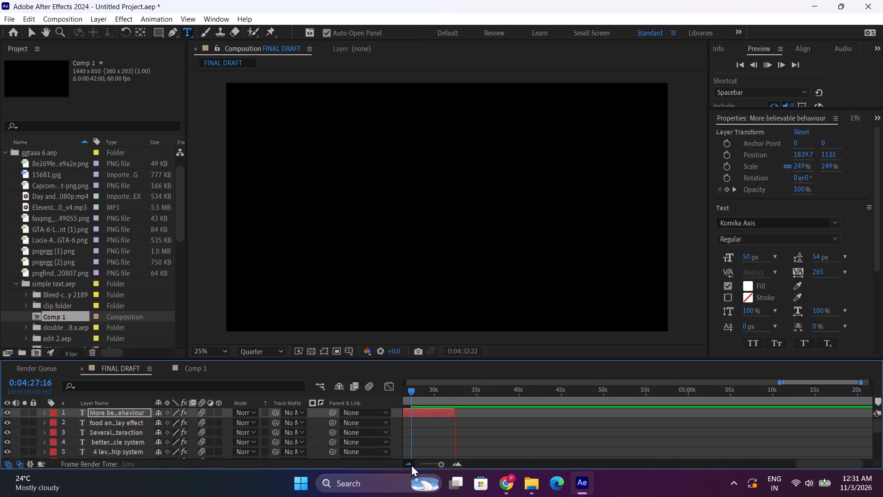
drag(451, 414, 439, 420)
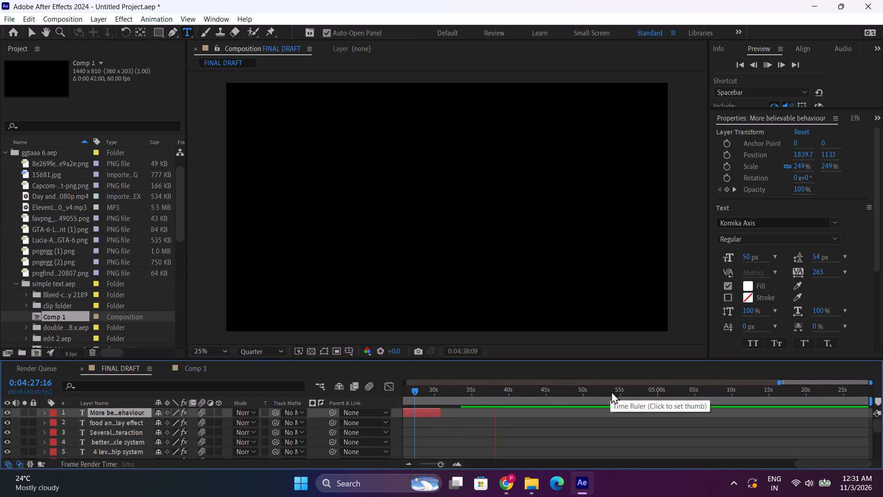
Turn on video visibility for the [FINAL DRAFT.mp4] layer at the bottom of the layer stack.
scroll(567, 427, down, 3)
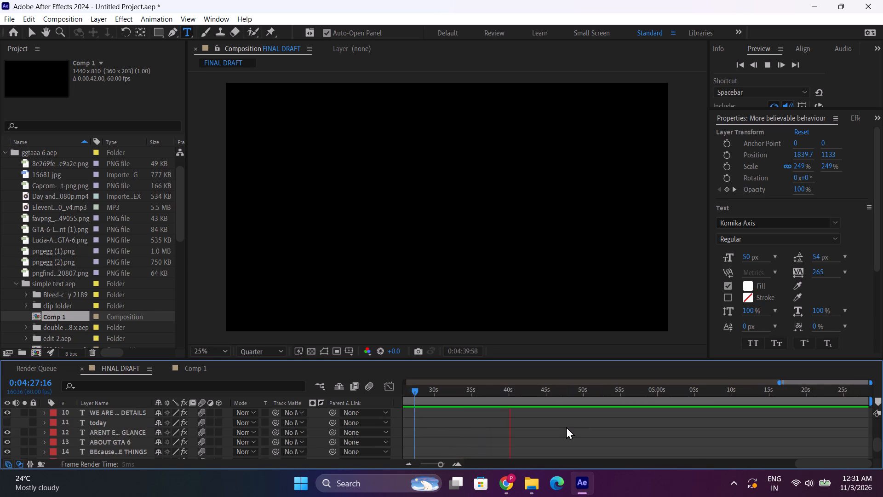
scroll(566, 427, down, 5)
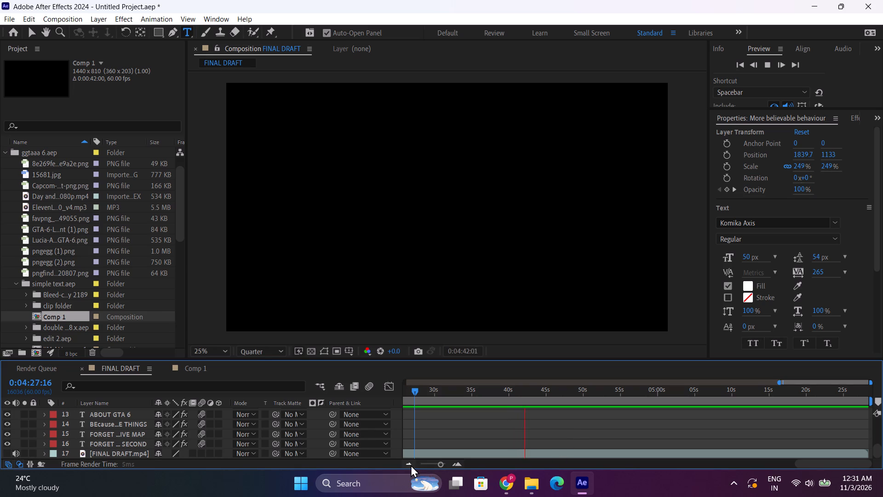
click(6, 454)
Scrub and play the FINAL DRAFT footage between about 0:04:44 and 0:04:56 to examine the section following the existing titles.
drag(524, 391, 545, 391)
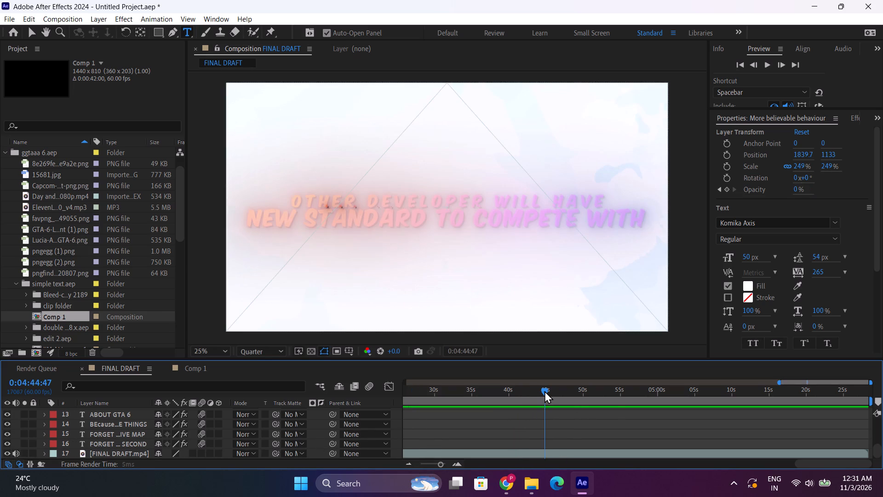
drag(545, 391, 550, 391)
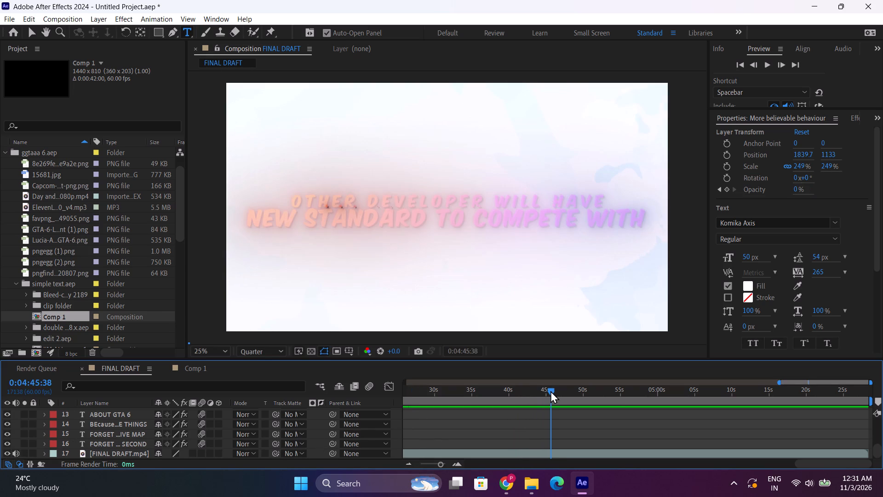
key(space)
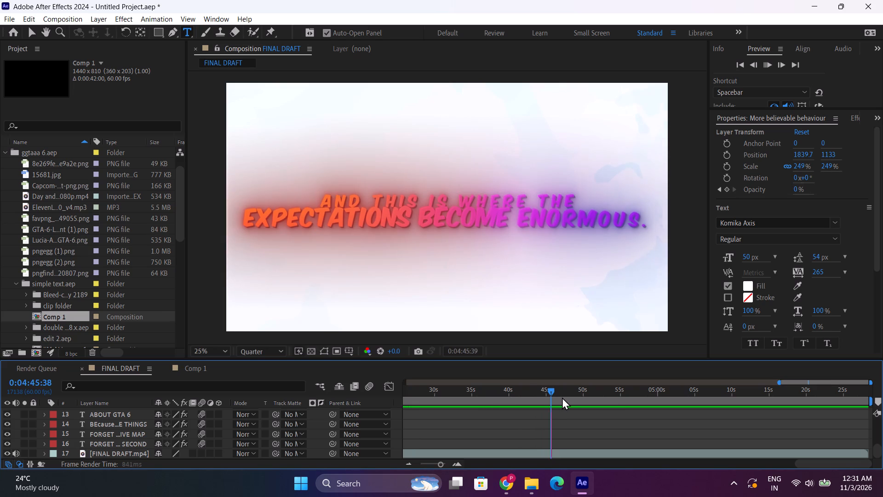
drag(562, 397, 570, 397)
drag(570, 397, 583, 394)
click(771, 63)
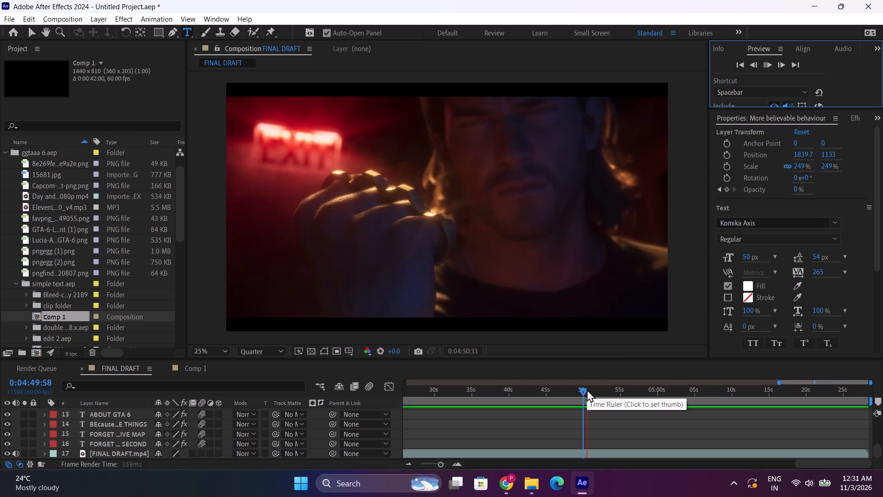
drag(587, 390, 593, 390)
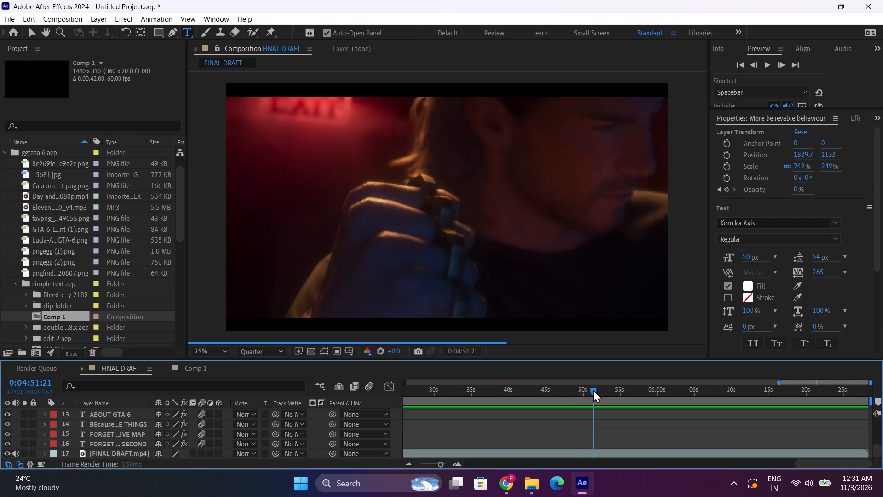
click(766, 61)
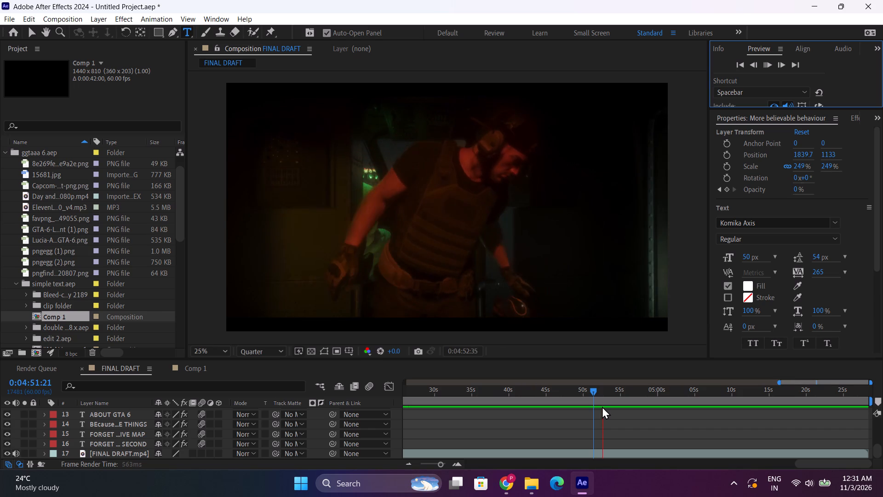
drag(616, 394, 633, 395)
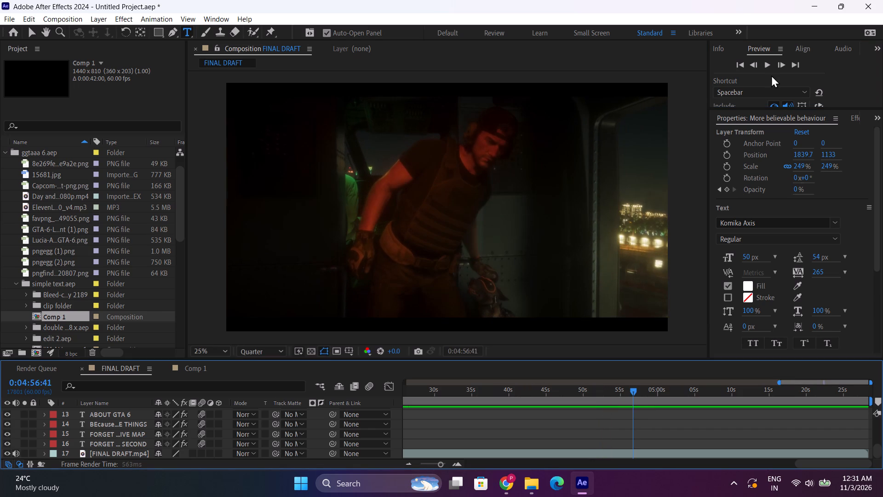
click(770, 65)
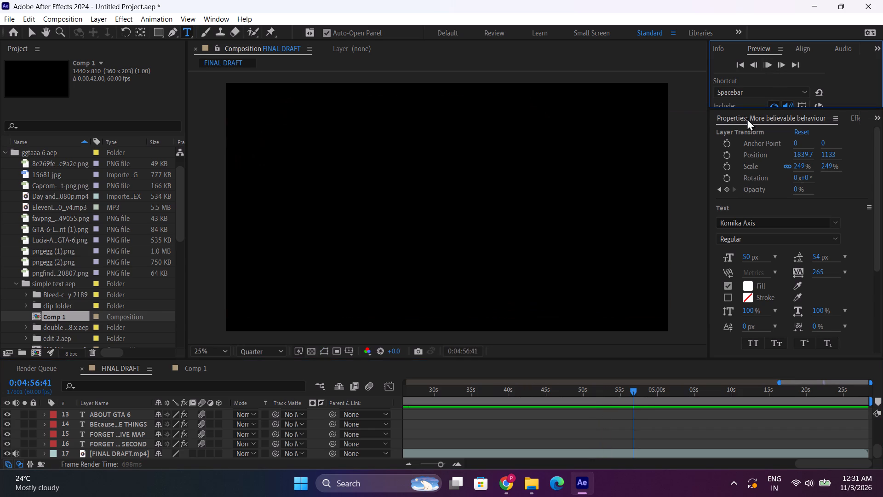
click(610, 394)
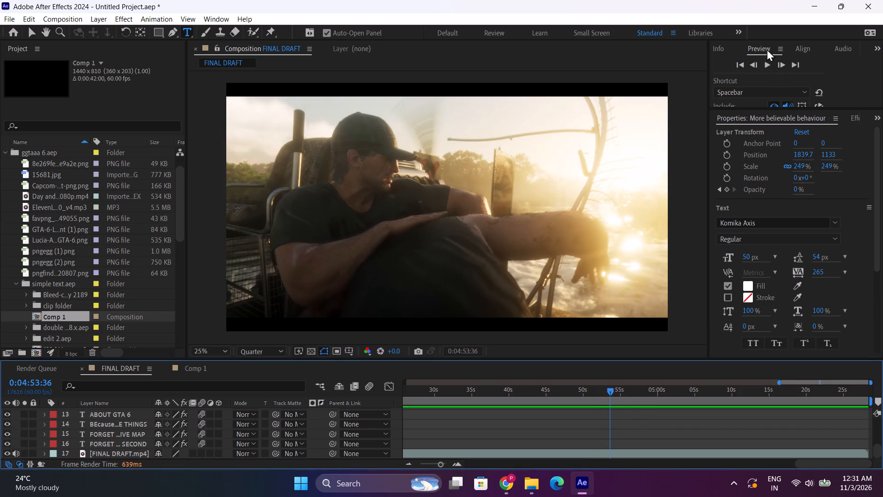
click(770, 67)
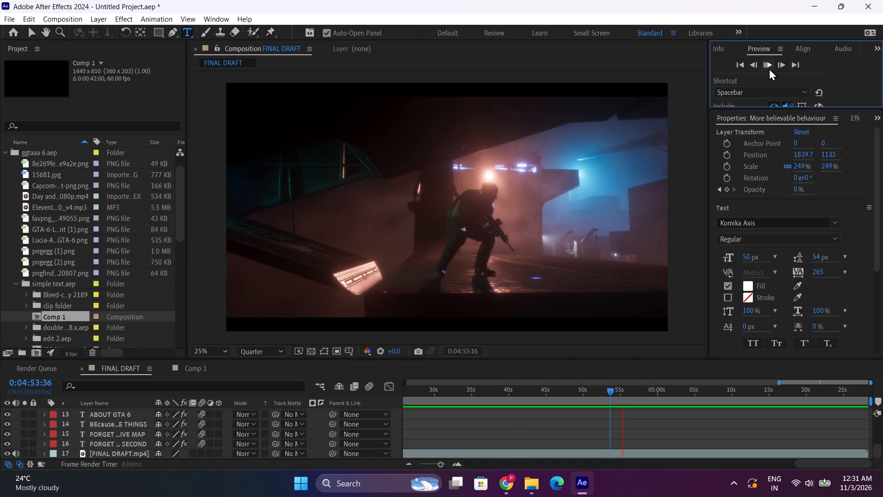
click(769, 68)
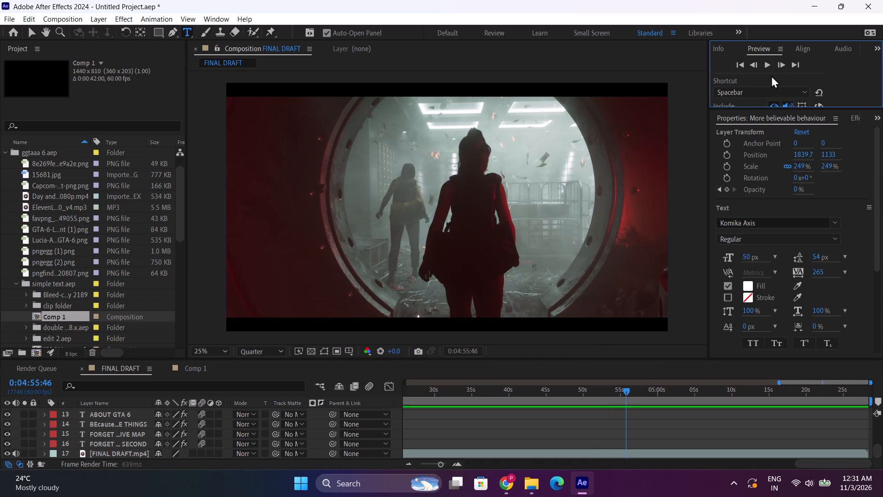
click(770, 67)
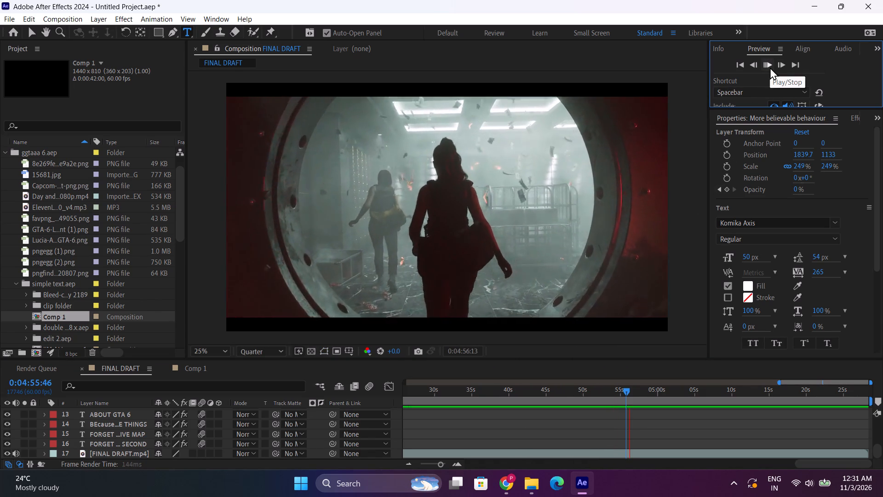
click(770, 67)
Import the clip "Grand Theft Auto VI Launch Trailer_2160p" from the gta video folder into the project.
click(18, 285)
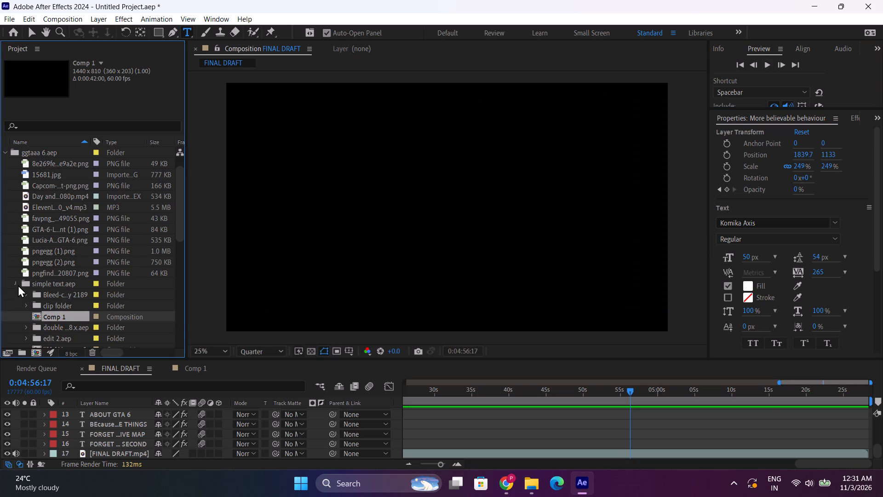
double_click(81, 334)
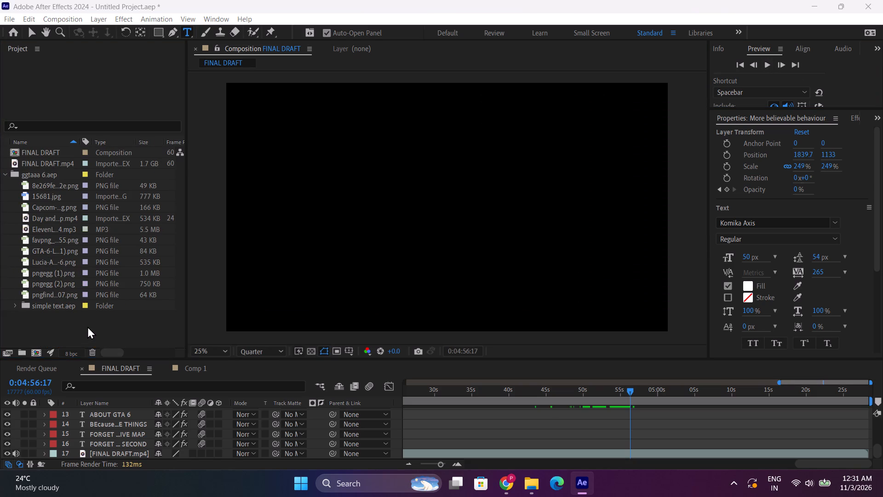
scroll(280, 215, down, 2)
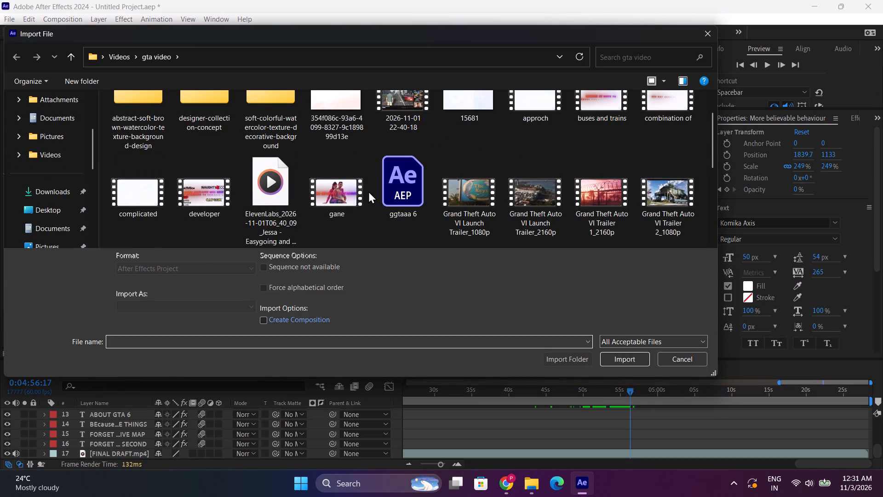
scroll(368, 191, down, 2)
scroll(278, 176, up, 2)
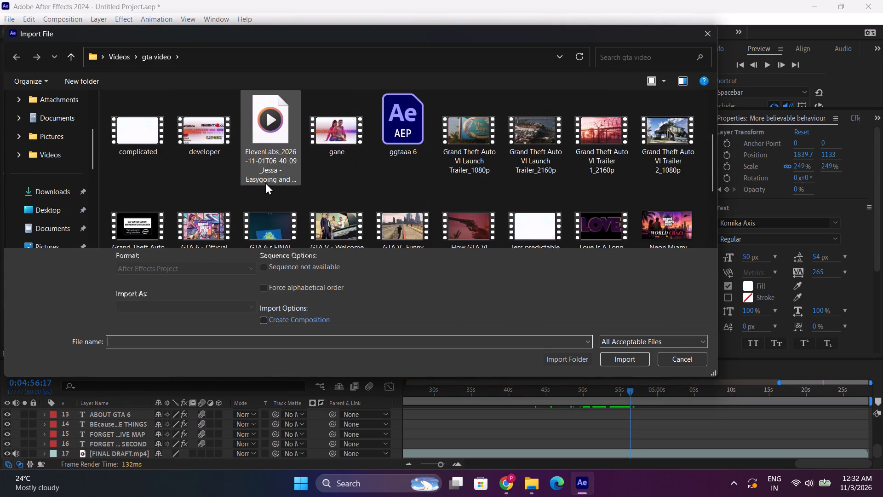
scroll(223, 198, down, 2)
scroll(230, 167, up, 1)
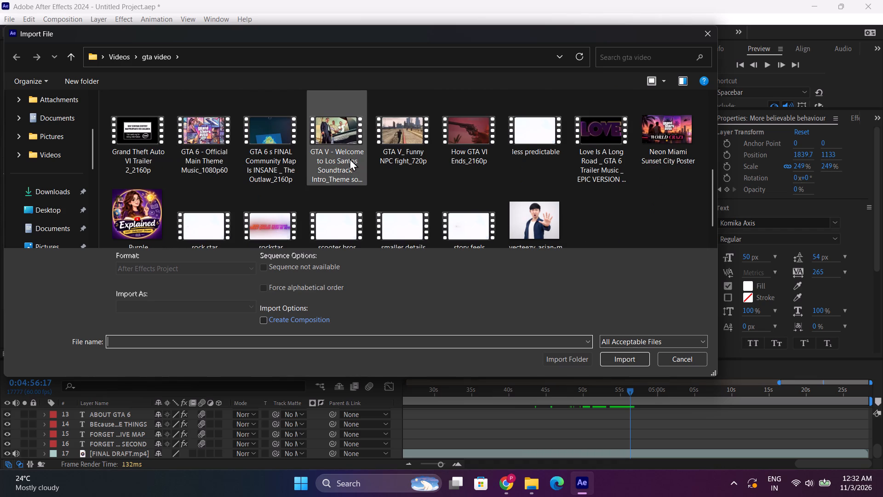
scroll(475, 178, up, 1)
scroll(467, 191, down, 1)
click(667, 205)
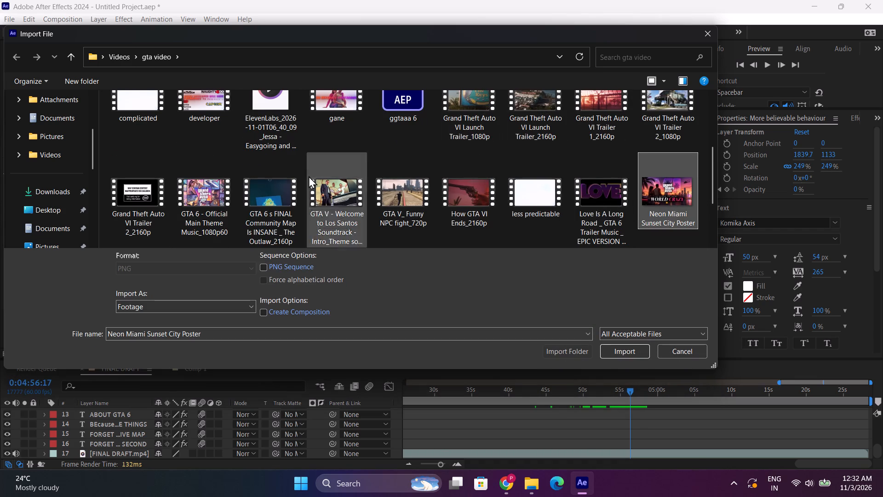
scroll(180, 176, down, 1)
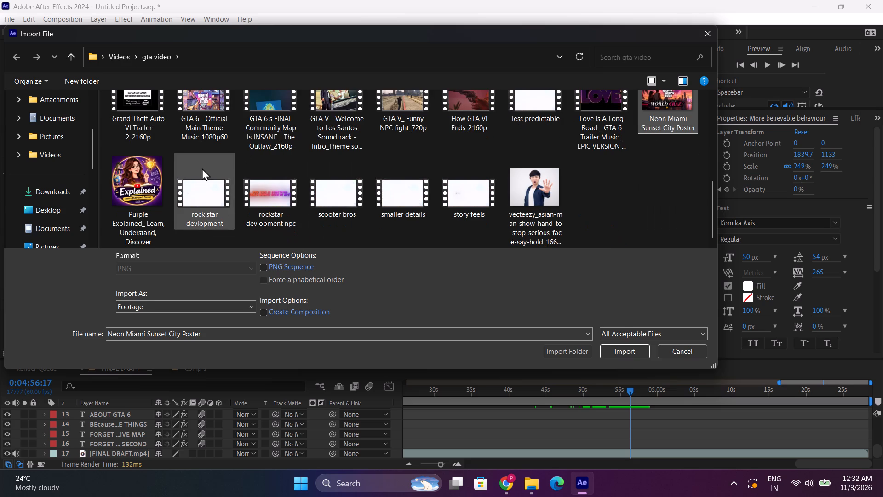
scroll(447, 219, up, 3)
scroll(453, 183, up, 1)
scroll(453, 183, down, 1)
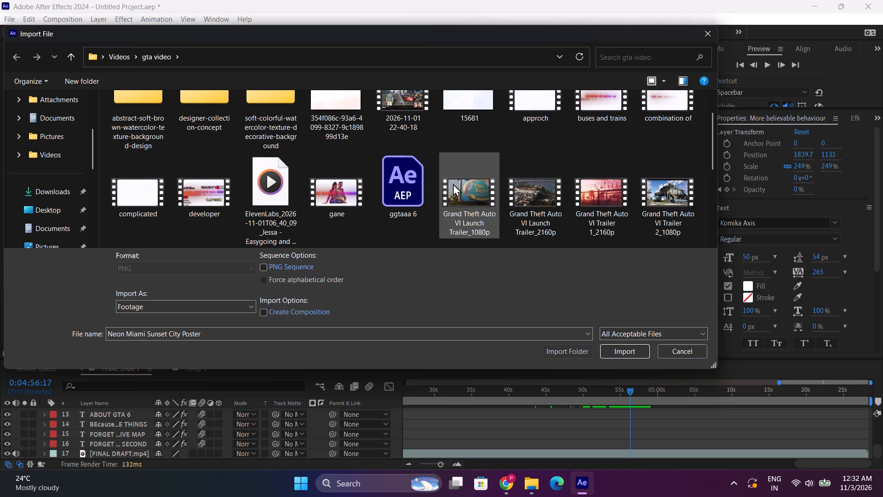
scroll(453, 184, down, 1)
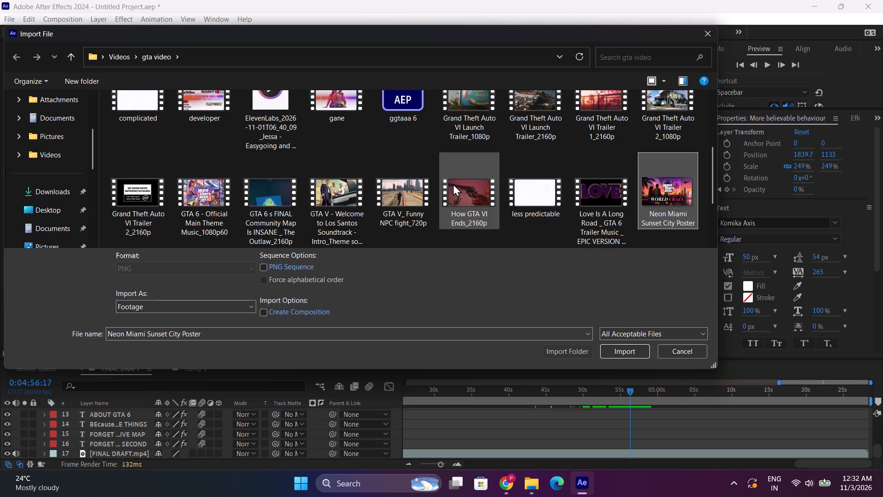
scroll(450, 181, up, 2)
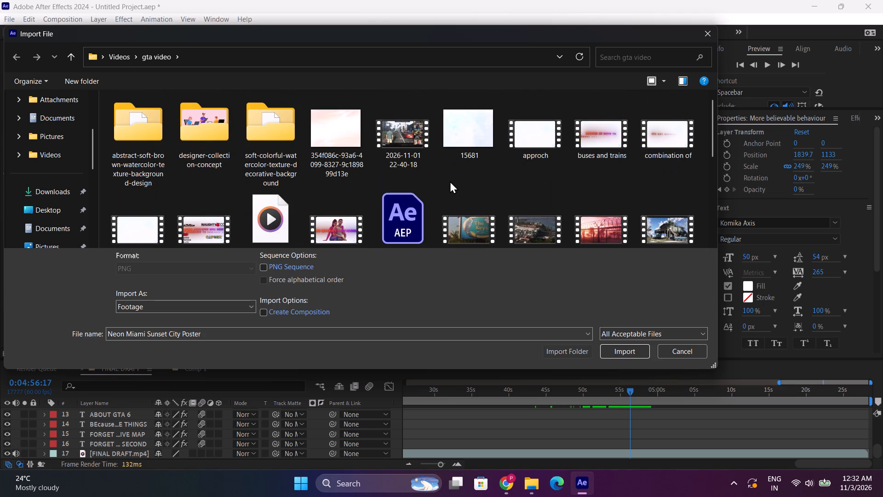
scroll(450, 181, down, 2)
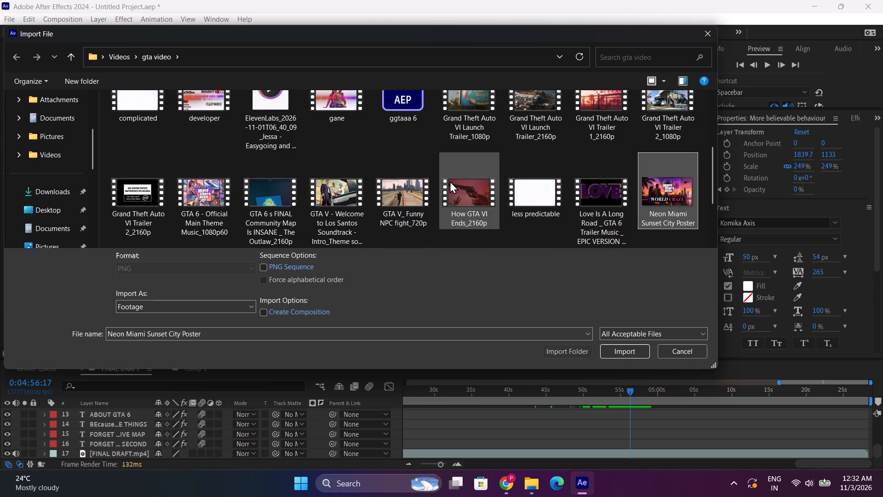
scroll(545, 178, down, 1)
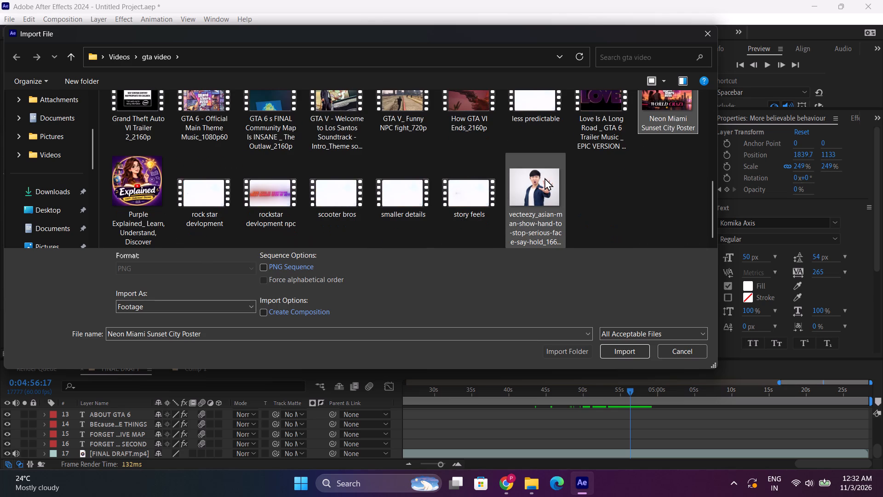
scroll(419, 181, down, 3)
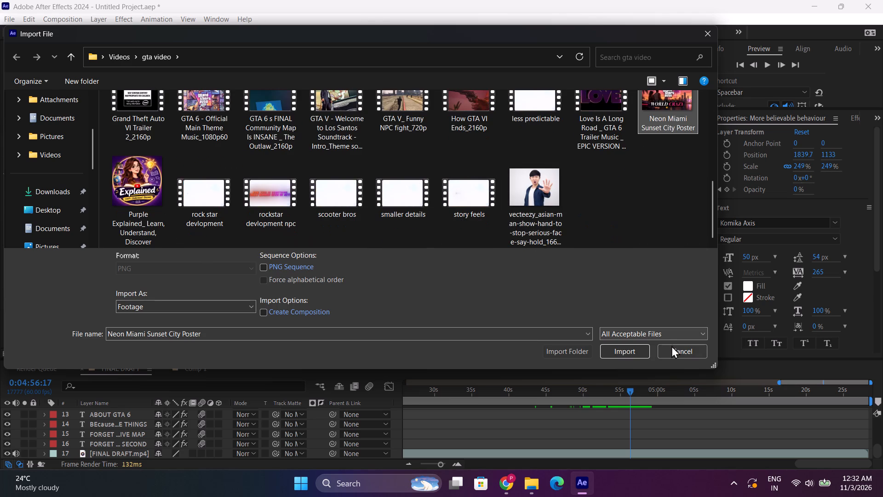
scroll(478, 229, up, 2)
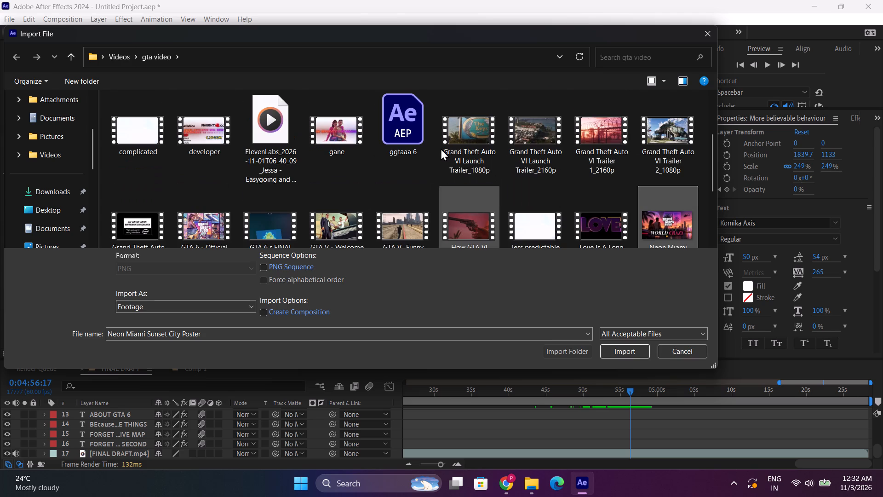
click(437, 147)
double_click(523, 159)
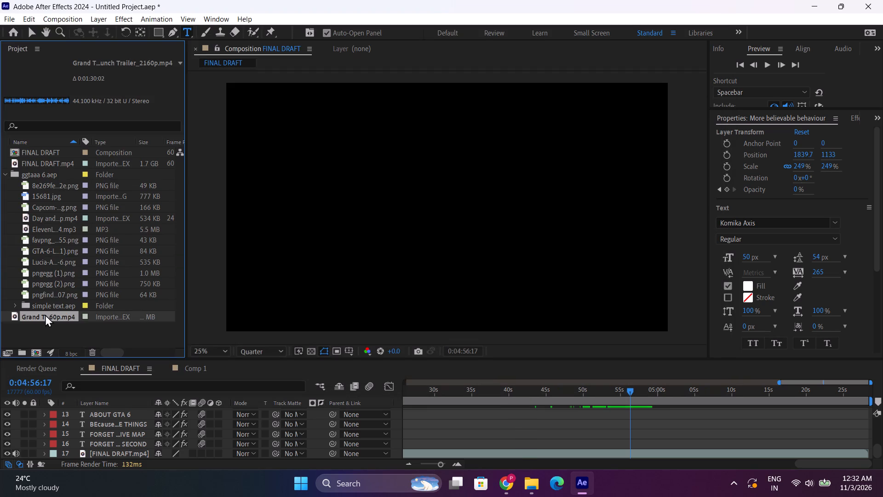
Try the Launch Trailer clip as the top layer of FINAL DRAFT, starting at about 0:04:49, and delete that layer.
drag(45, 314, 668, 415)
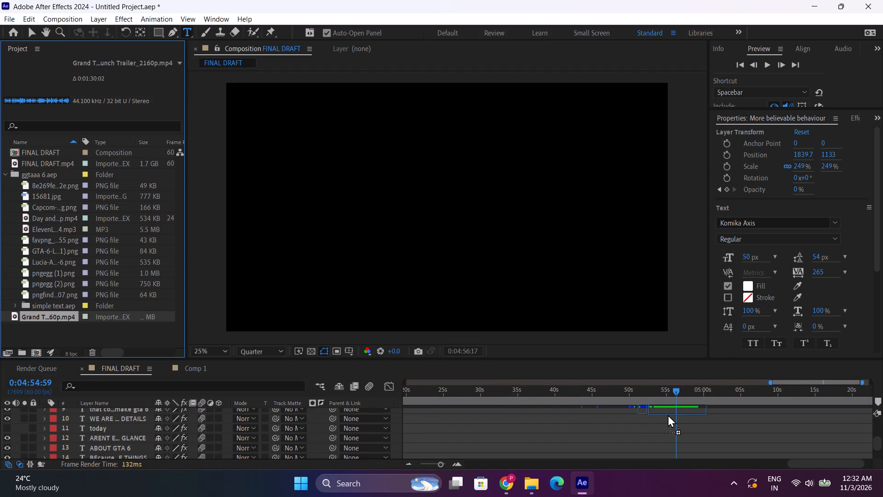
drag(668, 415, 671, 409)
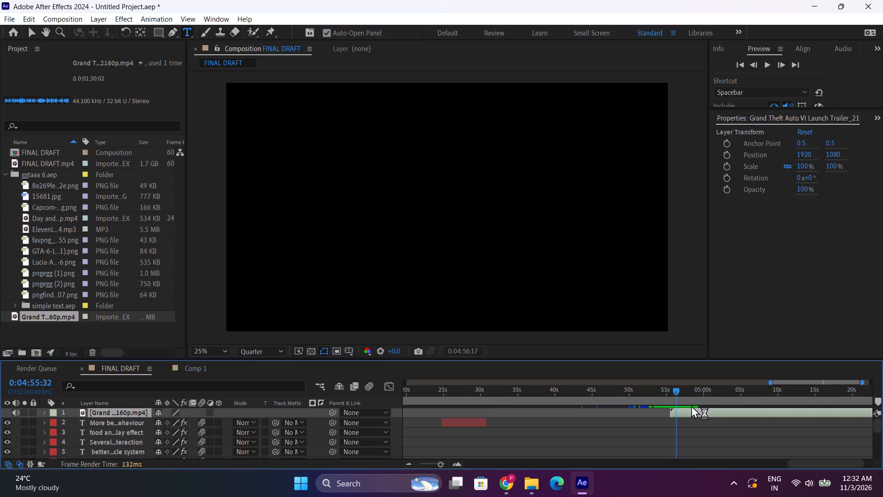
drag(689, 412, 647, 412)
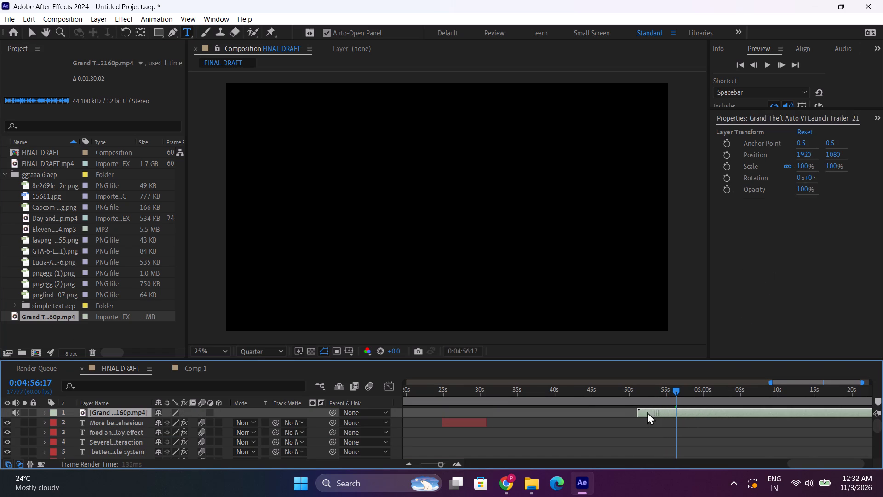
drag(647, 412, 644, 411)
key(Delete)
Import the clip "Grand Theft Auto VI Trailer 1_2160p" from the gta video folder into the project.
double_click(25, 328)
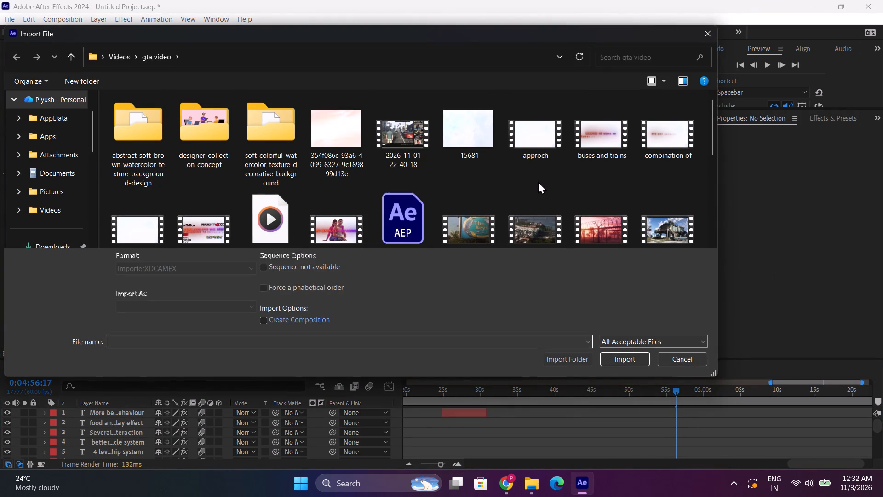
scroll(538, 182, down, 1)
double_click(623, 207)
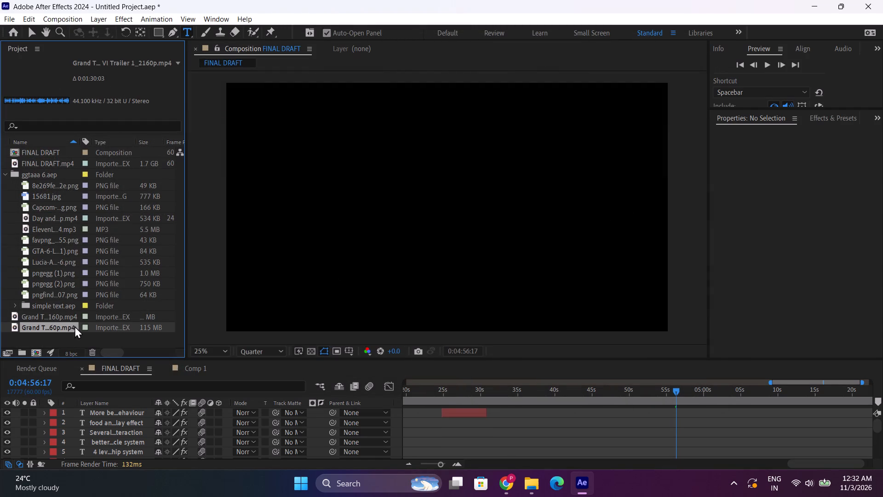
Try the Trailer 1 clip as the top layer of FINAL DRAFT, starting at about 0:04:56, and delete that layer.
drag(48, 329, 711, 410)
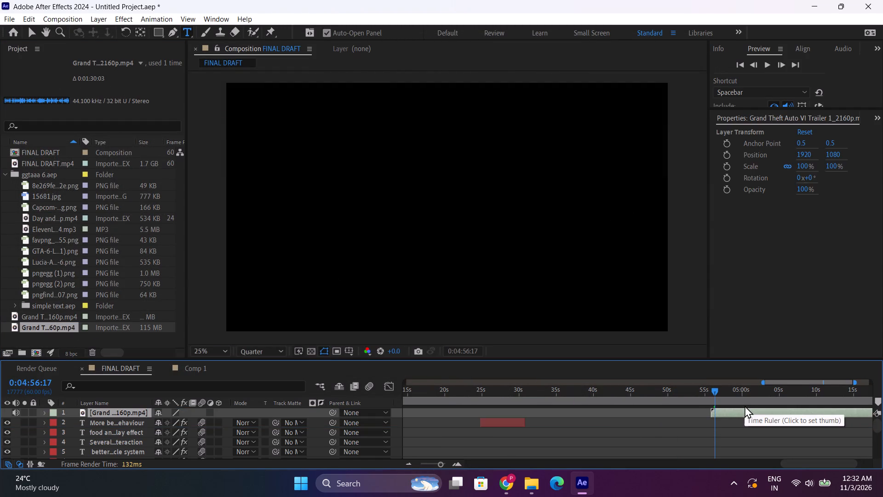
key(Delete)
Save the project as "gta 6 edittt" in the gta video folder.
click(8, 21)
drag(13, 106, 13, 110)
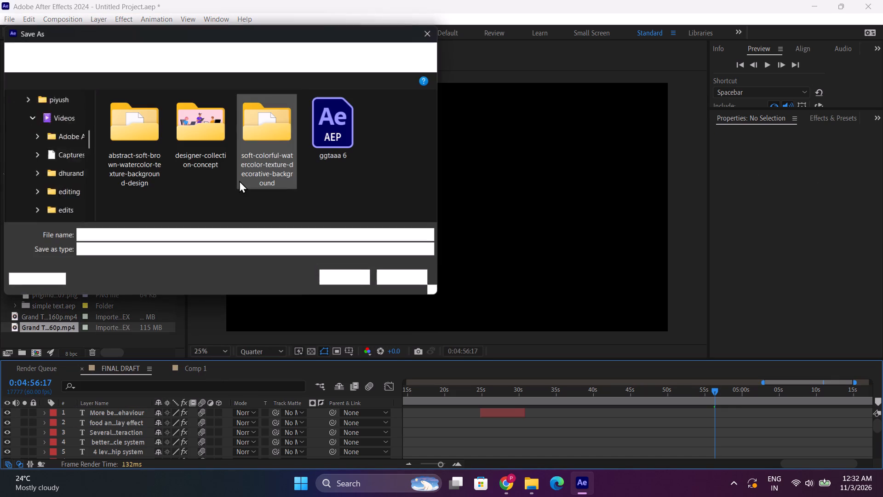
text(gta)
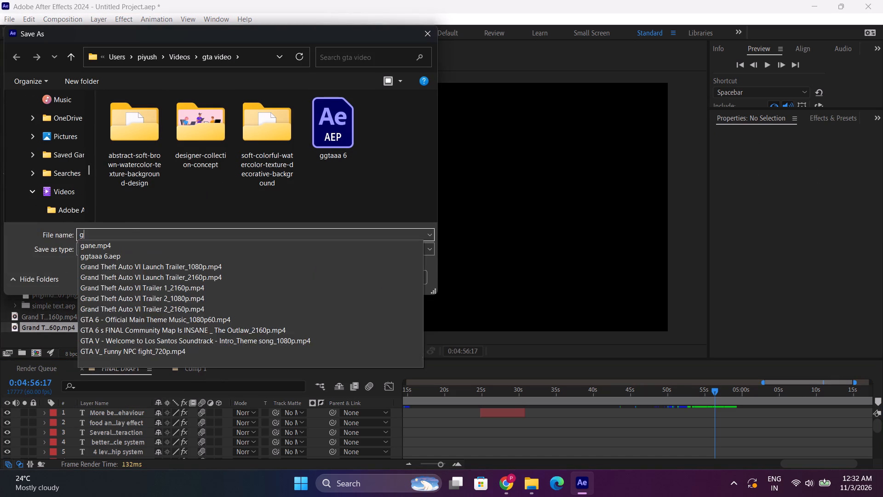
key(space)
text(6 edittt)
key(Return)
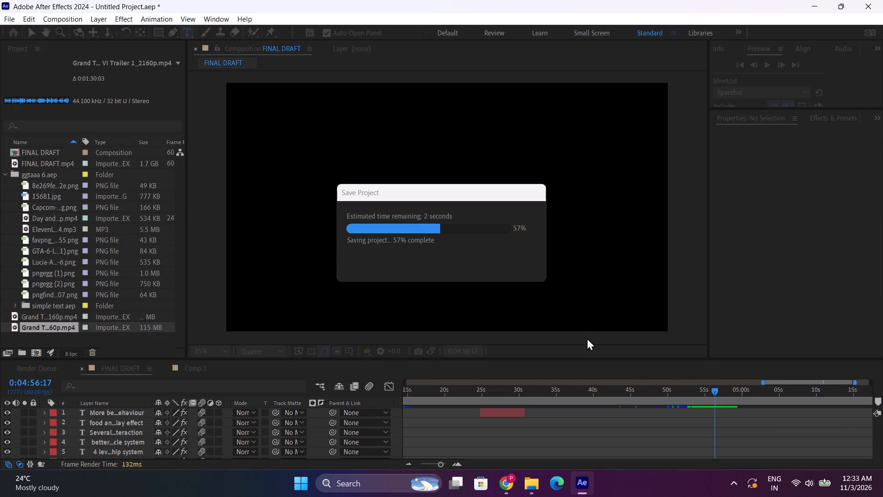
Switch to the desktop and launch CapCut, closing the device information pop-up and refreshing the desktop.
triple_click(112, 132)
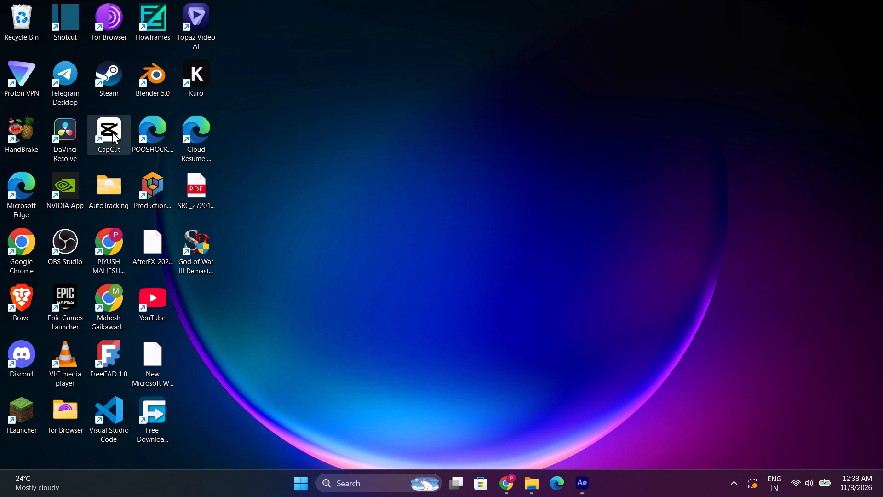
double_click(112, 132)
click(509, 487)
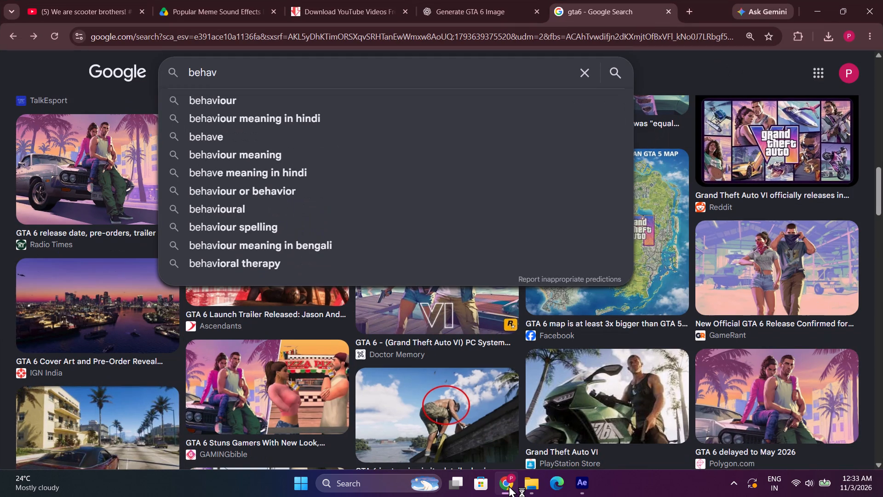
click(509, 485)
click(810, 5)
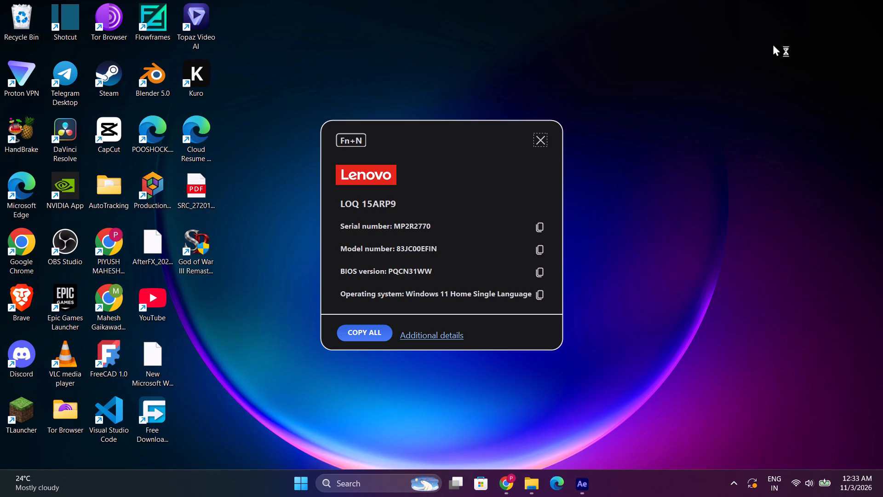
click(544, 138)
triple_click(108, 126)
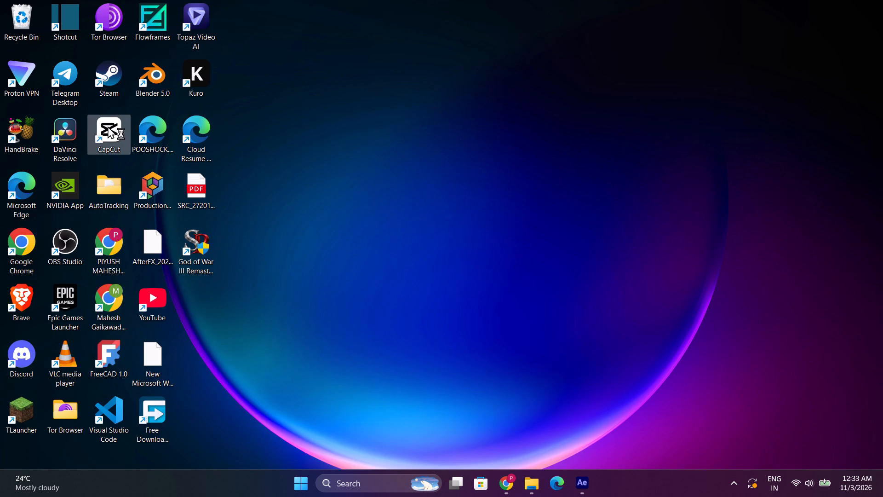
click(108, 126)
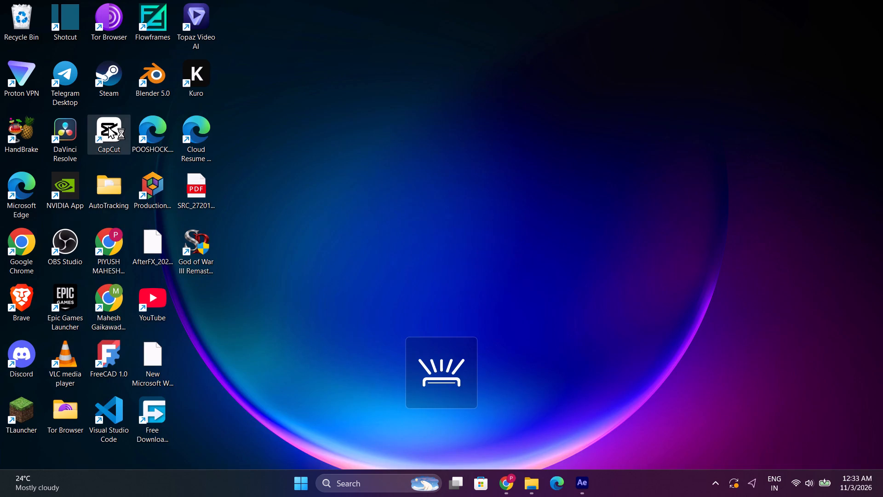
click(591, 485)
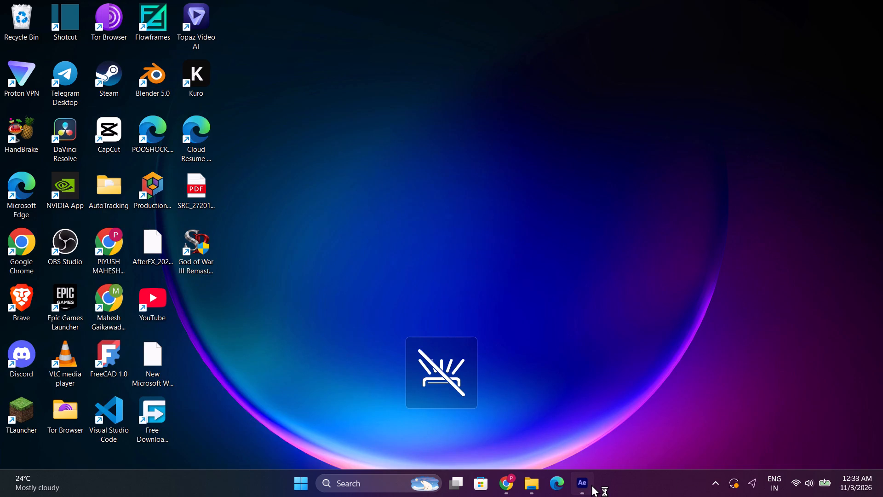
click(591, 485)
triple_click(112, 134)
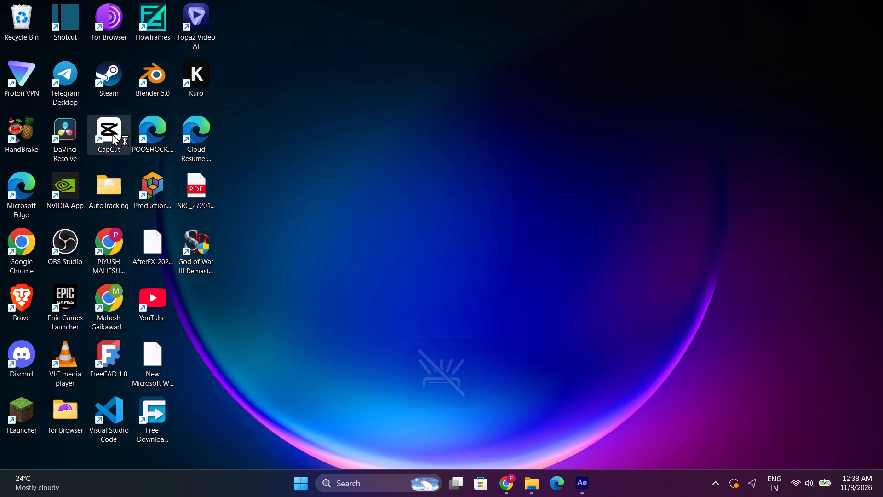
triple_click(112, 133)
right_drag(604, 57, 531, 270)
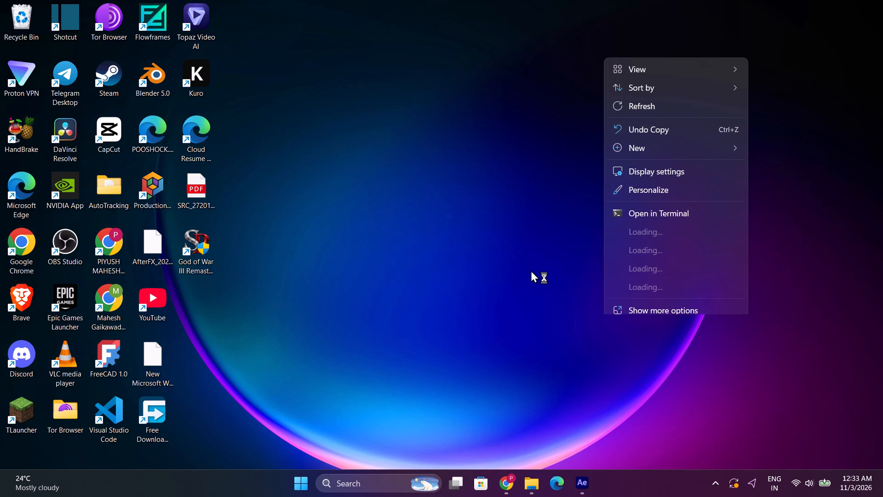
click(643, 105)
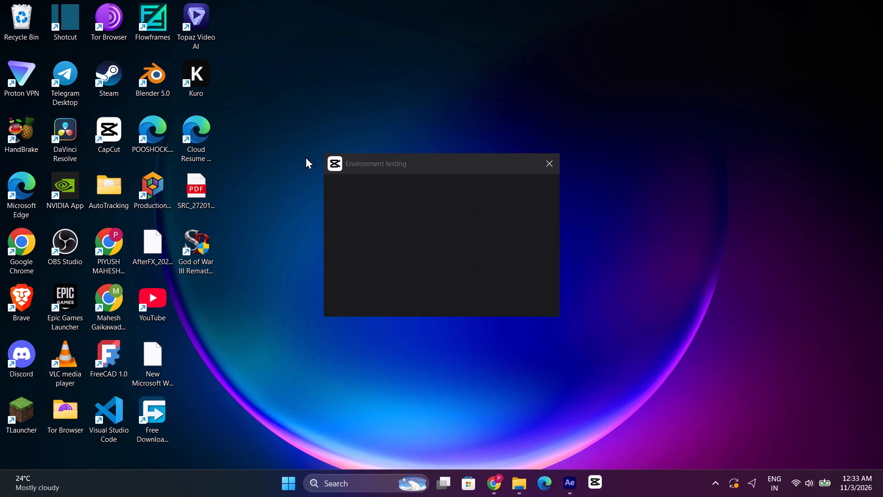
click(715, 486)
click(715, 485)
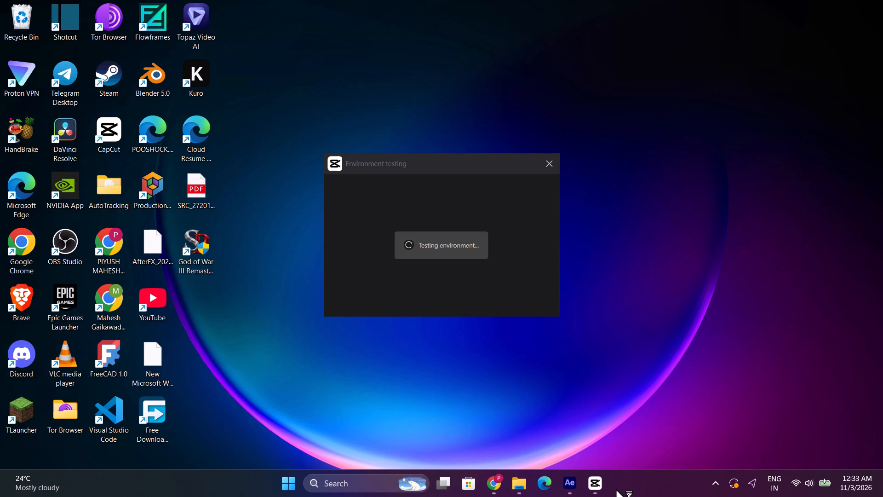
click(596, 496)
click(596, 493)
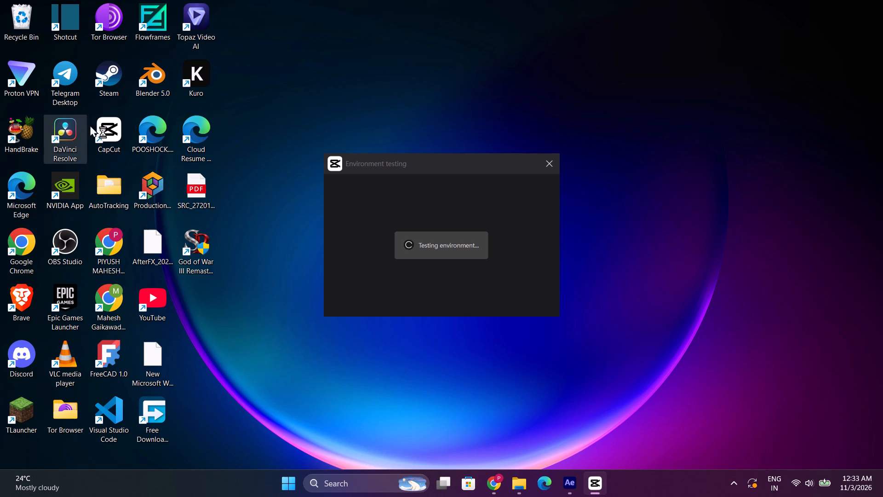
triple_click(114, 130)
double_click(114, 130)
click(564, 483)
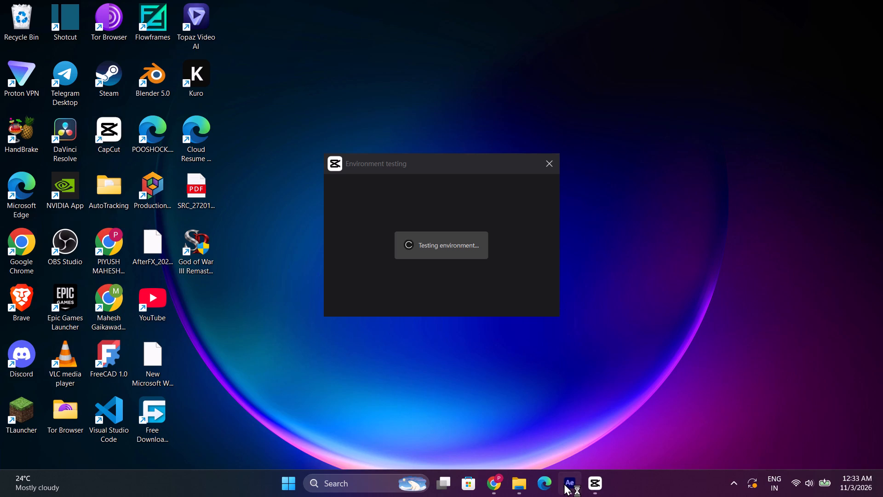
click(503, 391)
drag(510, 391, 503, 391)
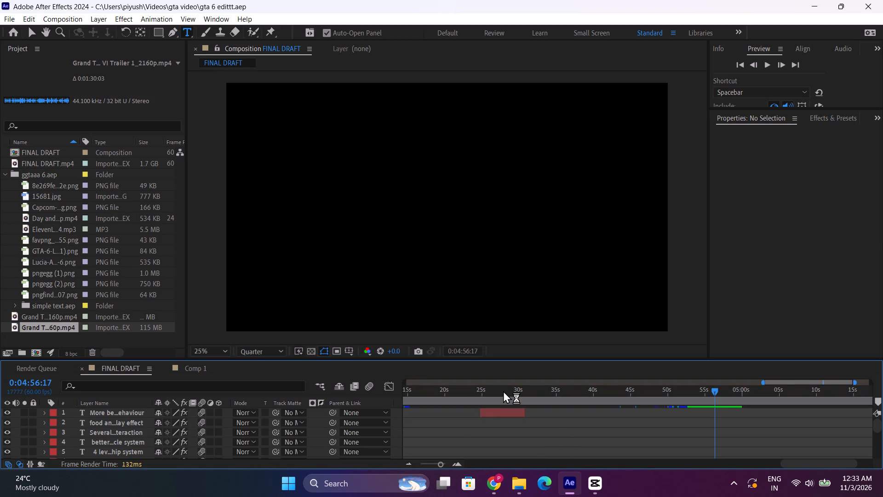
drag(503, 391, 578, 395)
Switch to CapCut, duplicate the project 1101 and open the copy for editing.
click(590, 485)
click(600, 485)
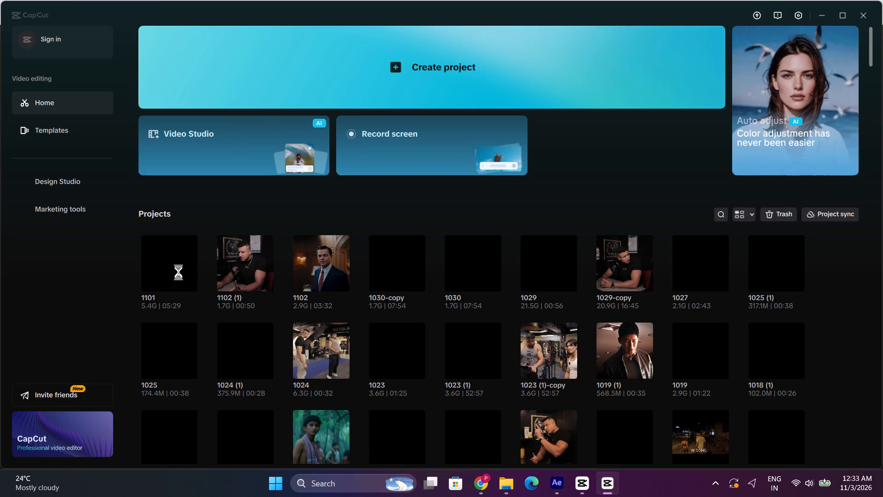
right_click(188, 290)
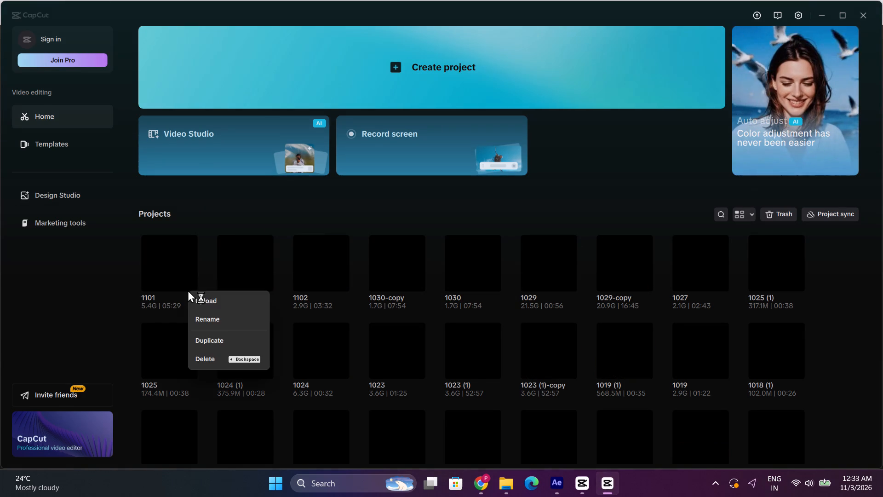
click(206, 339)
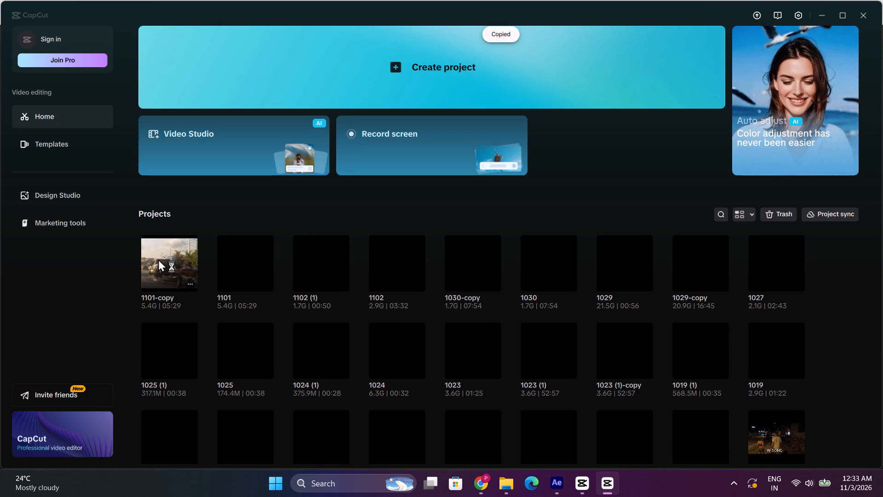
triple_click(158, 259)
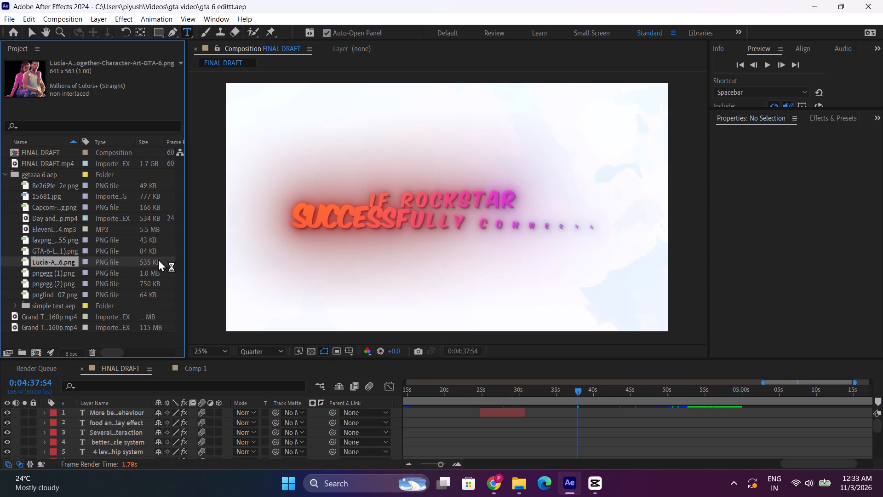
Bring the copied project's window forward, cancel linking the missing media and dismiss the shortcut conflict notice.
click(602, 486)
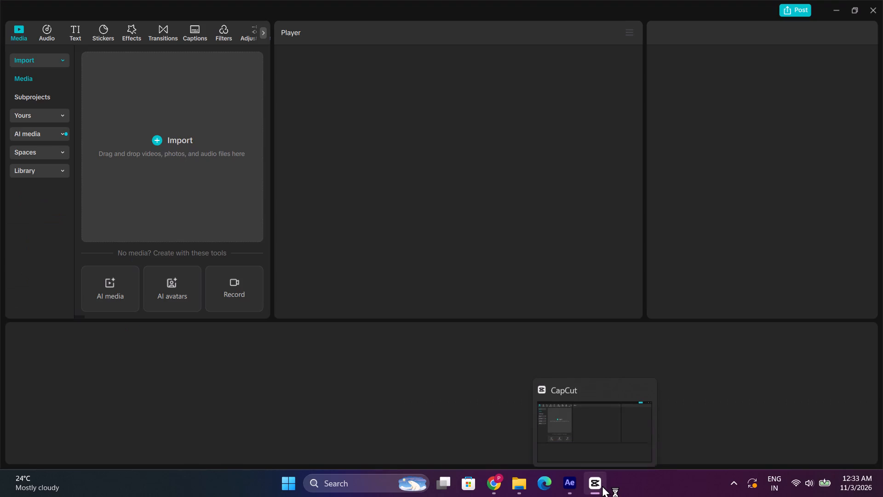
click(595, 452)
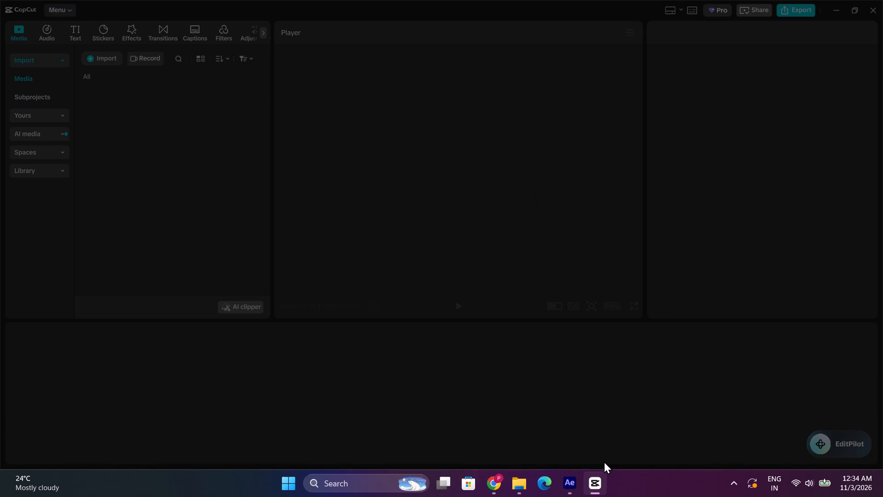
click(592, 496)
click(592, 496)
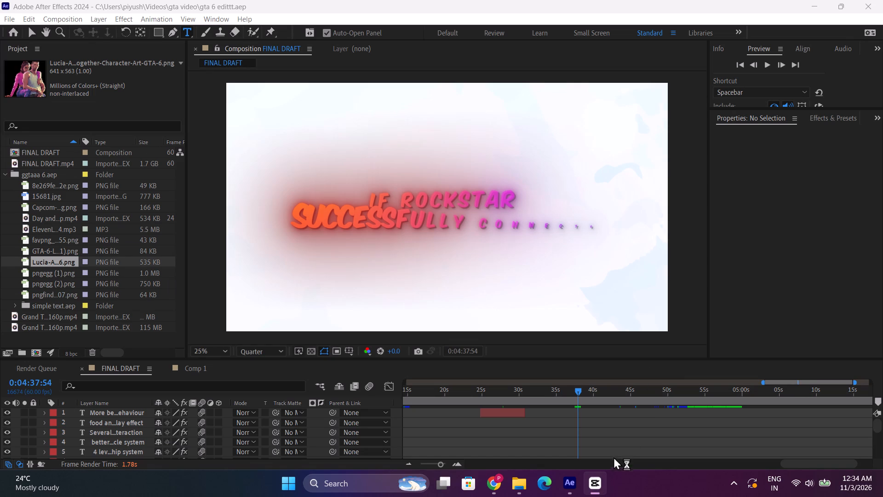
click(603, 486)
click(644, 420)
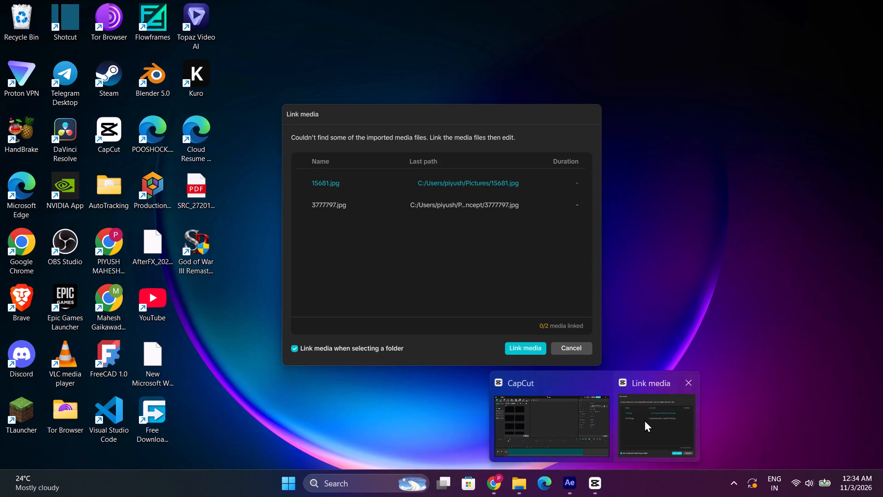
click(582, 350)
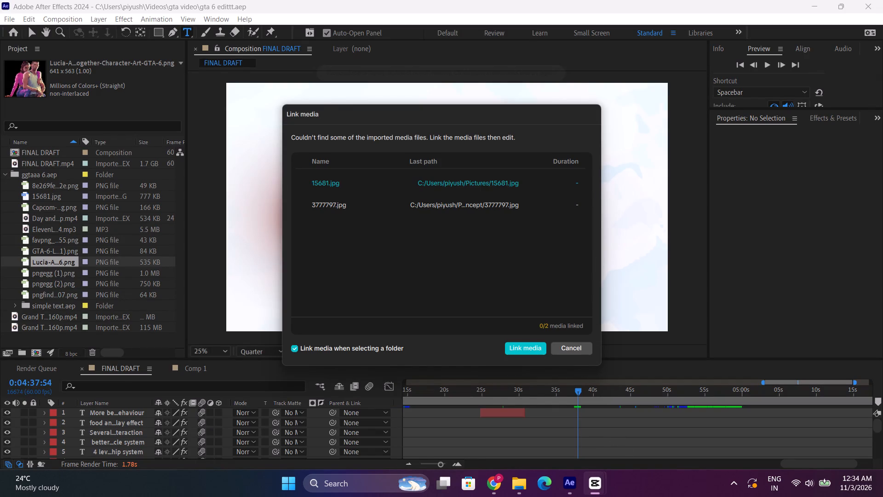
click(571, 346)
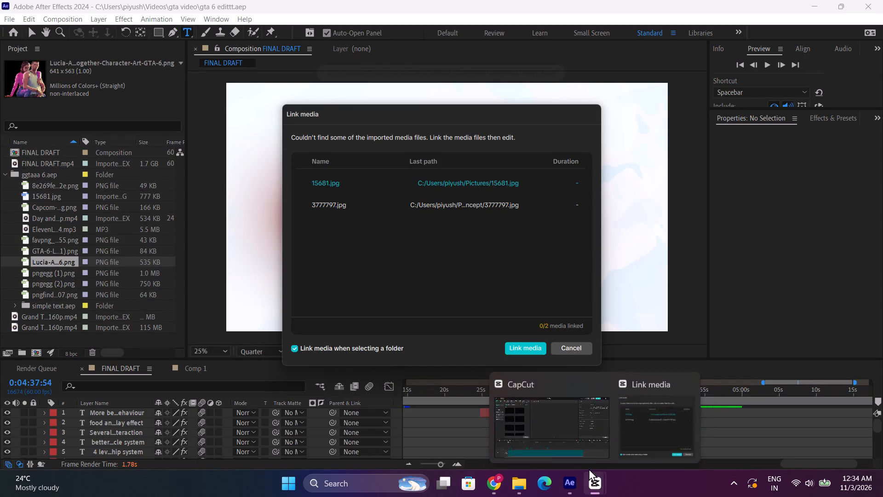
click(627, 407)
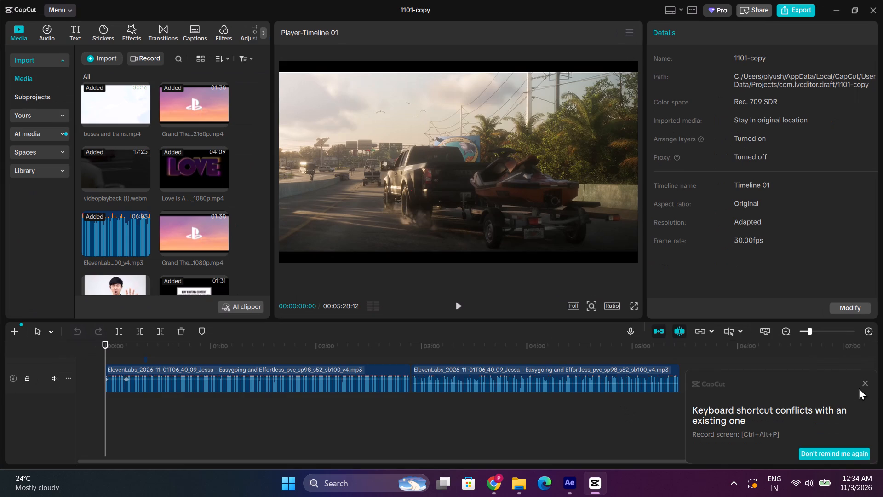
click(870, 383)
click(866, 384)
Add videoplayback.webm on a track above the existing clips, starting at 00:04:56:08 where the Launch Trailer clip ends.
scroll(611, 416, up, 11)
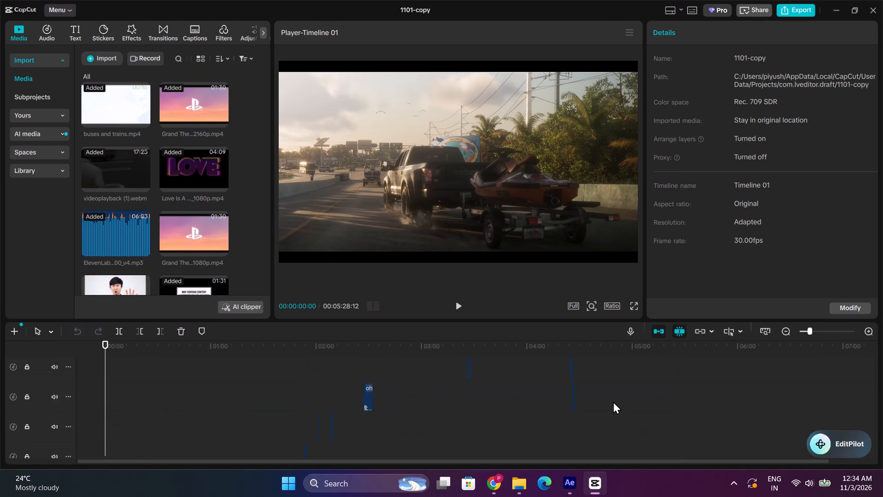
scroll(613, 401, up, 11)
scroll(648, 352, down, 3)
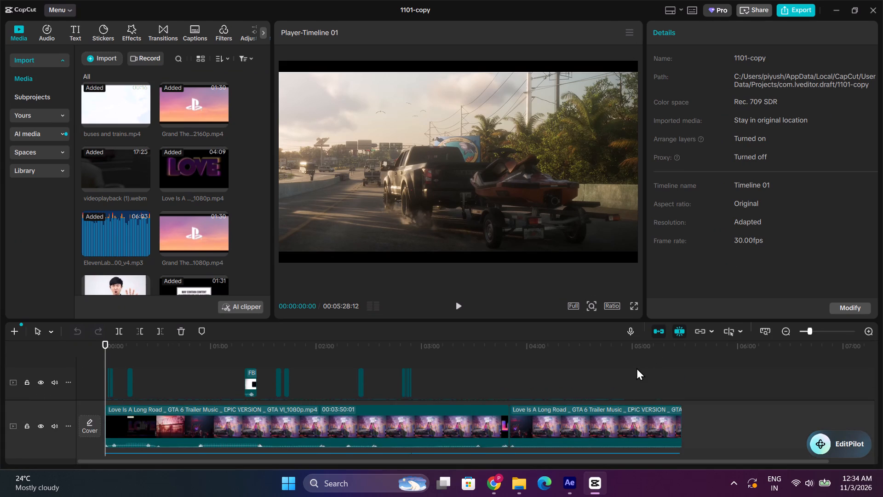
scroll(635, 369, down, 2)
click(623, 356)
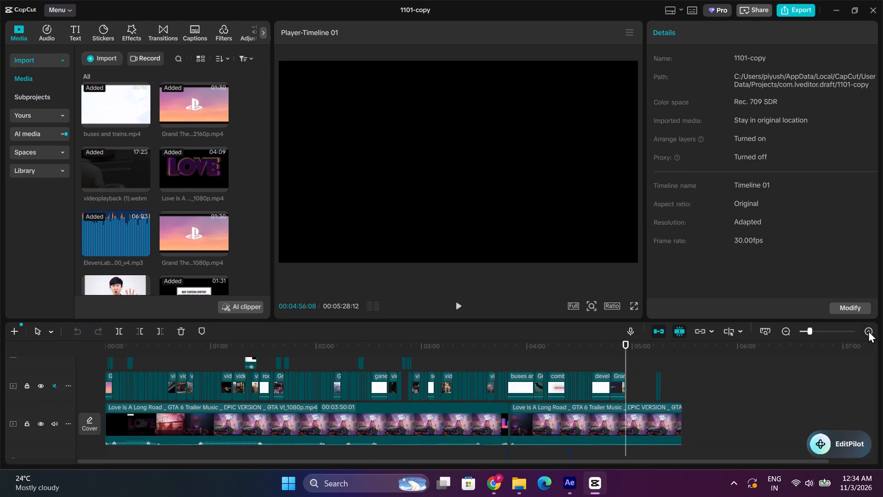
triple_click(868, 330)
click(868, 331)
scroll(125, 226, down, 2)
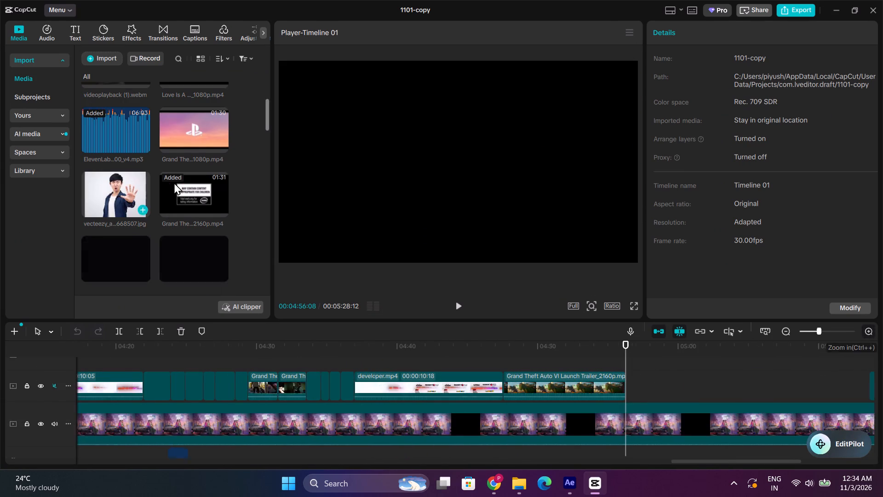
scroll(145, 234, down, 2)
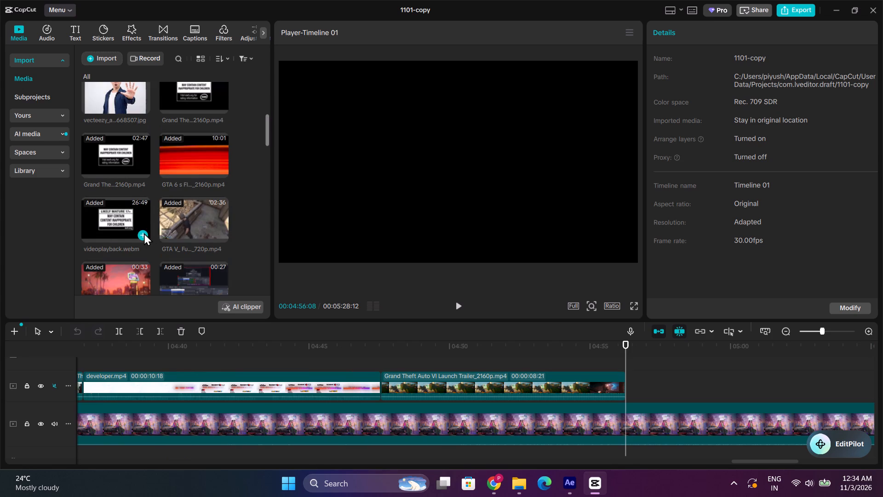
scroll(144, 233, down, 1)
drag(114, 164, 634, 362)
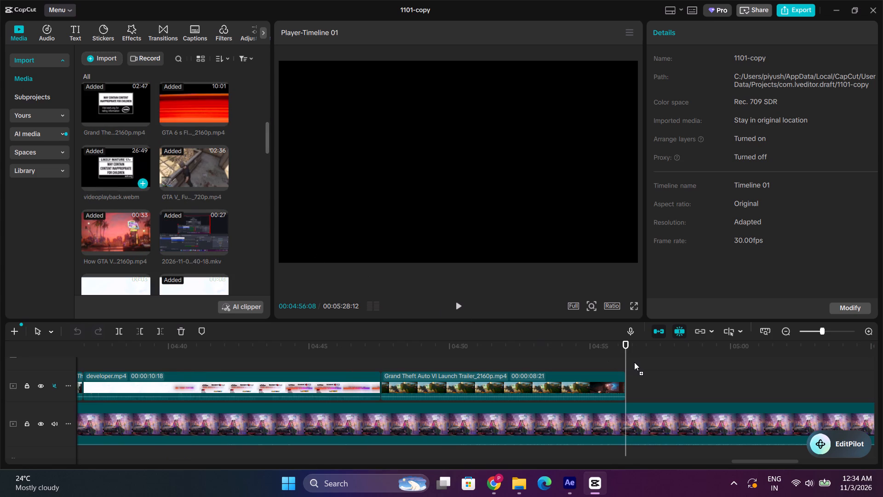
drag(634, 362, 632, 384)
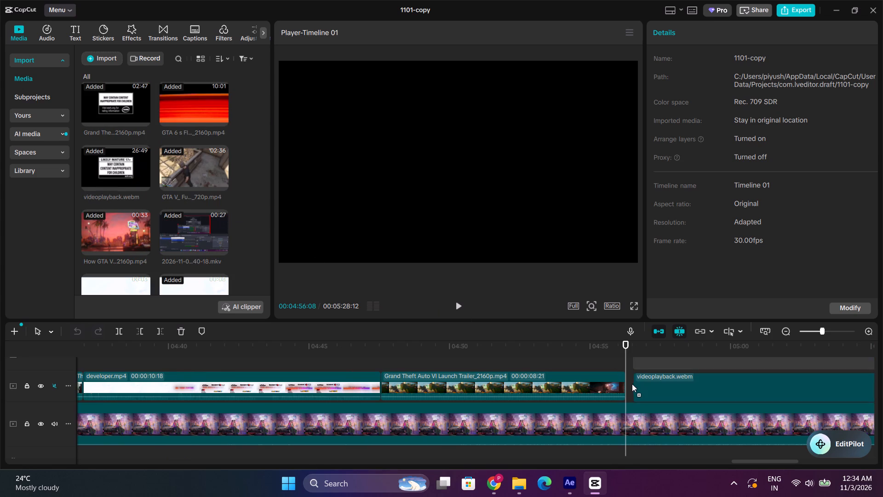
drag(632, 384, 625, 363)
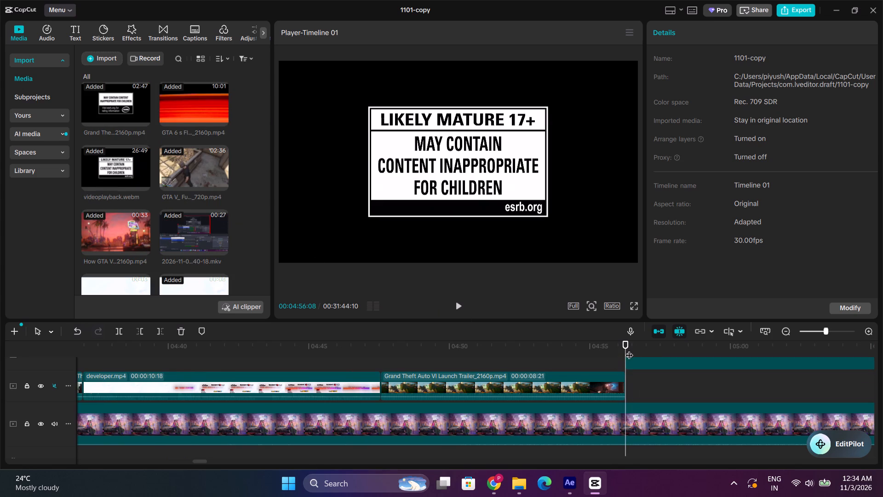
Shift the videoplayback.webm clip about 9 seconds earlier and trim off everything before 00:04:56:08, so it starts on the night street scene.
scroll(656, 371, up, 1)
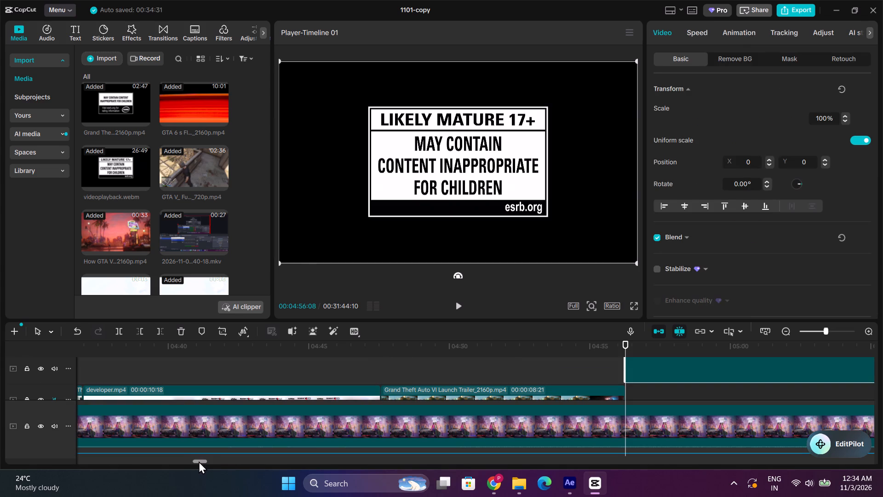
drag(199, 461, 208, 456)
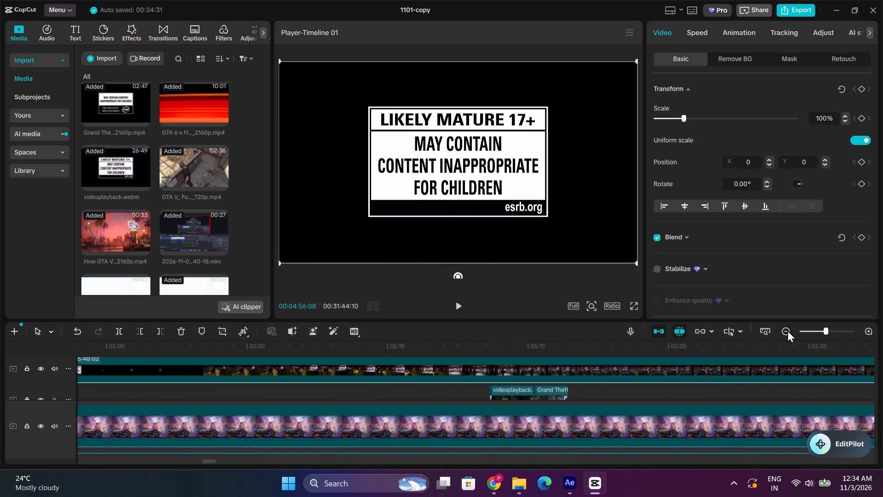
double_click(786, 330)
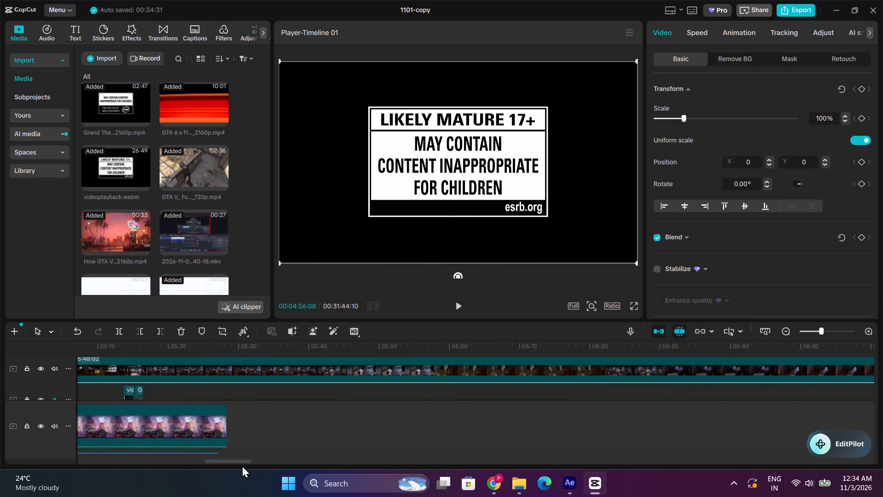
drag(242, 463, 219, 455)
drag(441, 371, 403, 375)
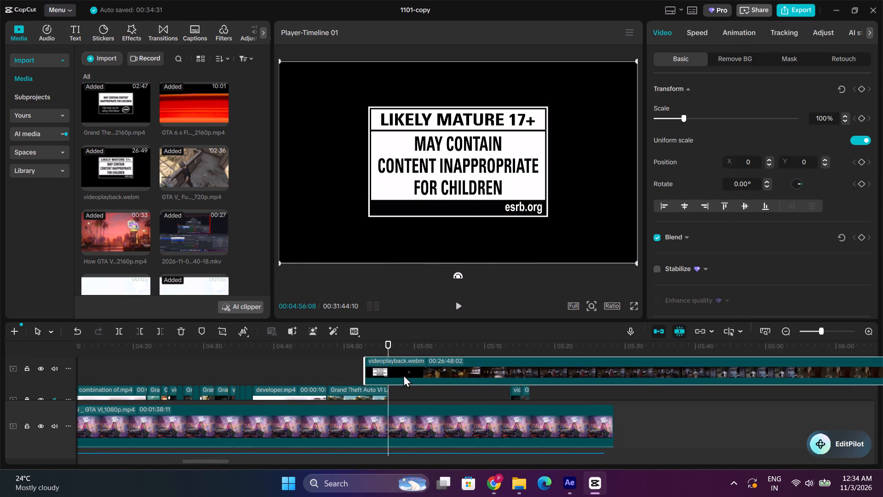
drag(403, 375, 381, 374)
double_click(871, 332)
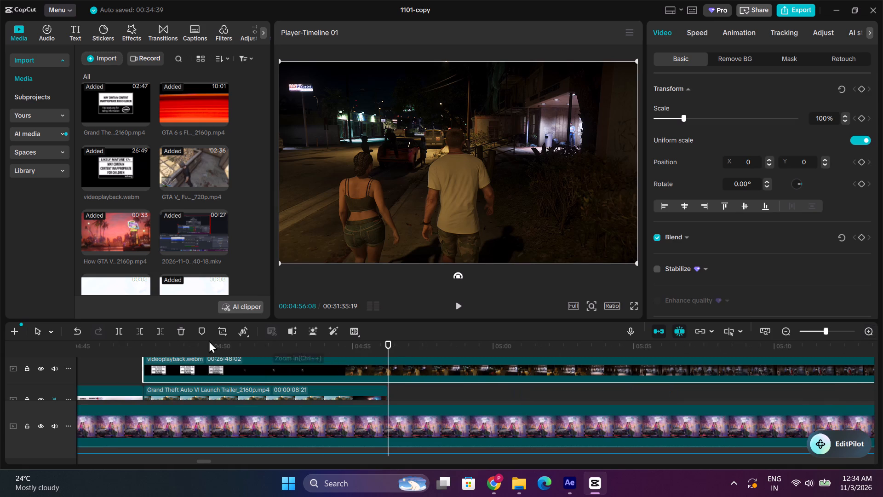
click(139, 333)
Play the night street scene and split the videoplayback.webm clip at 00:04:58:10.
key(space)
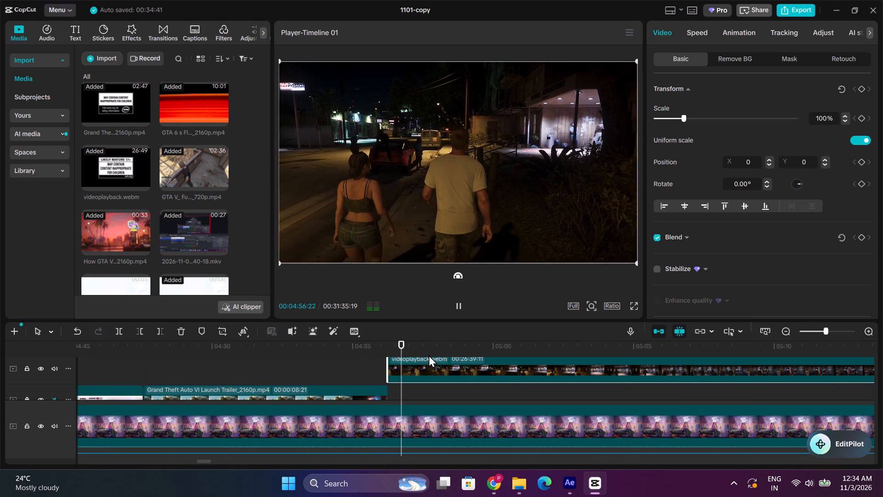
key(space)
click(122, 332)
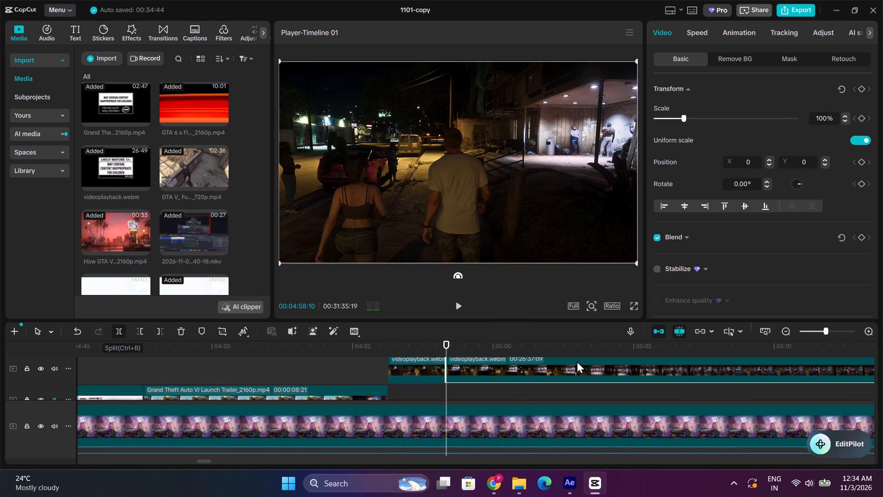
Slide the remaining videoplayback.webm part earlier on a higher track to reach the elevator scene, and trim off everything before 00:04:58:10.
drag(564, 365, 564, 351)
scroll(562, 369, up, 2)
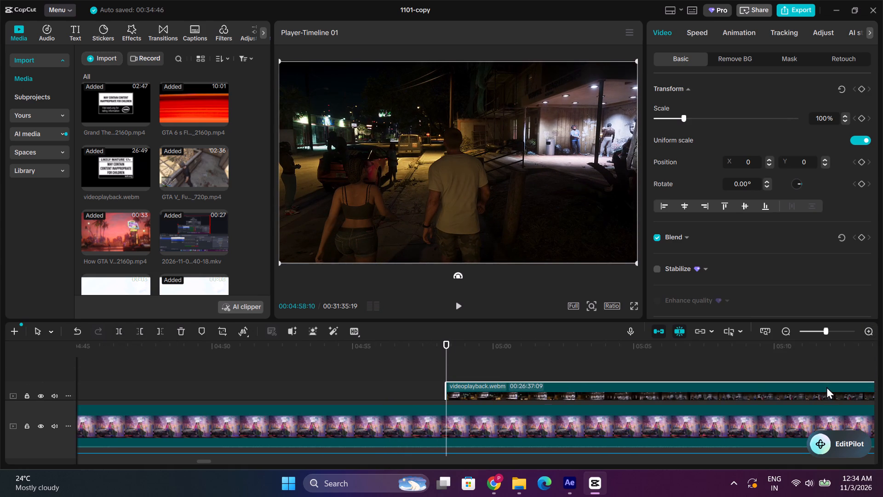
drag(829, 389, 348, 366)
double_click(779, 328)
click(782, 330)
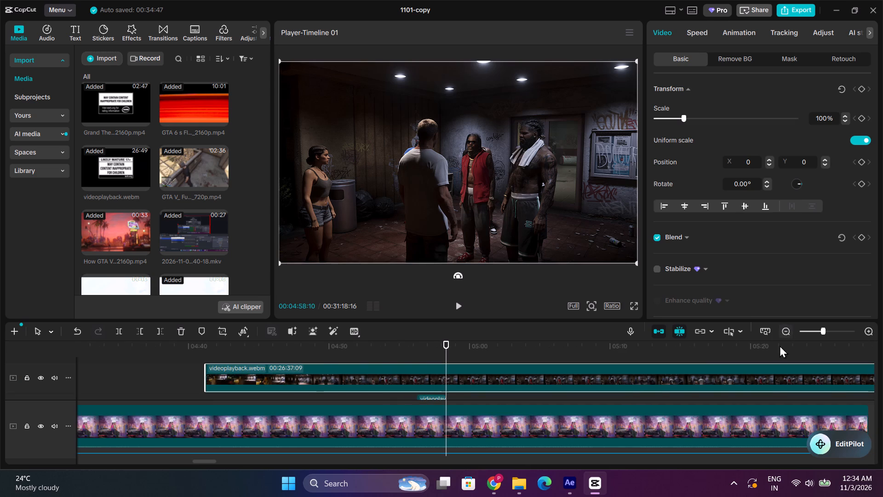
drag(775, 379, 447, 383)
drag(694, 387, 572, 395)
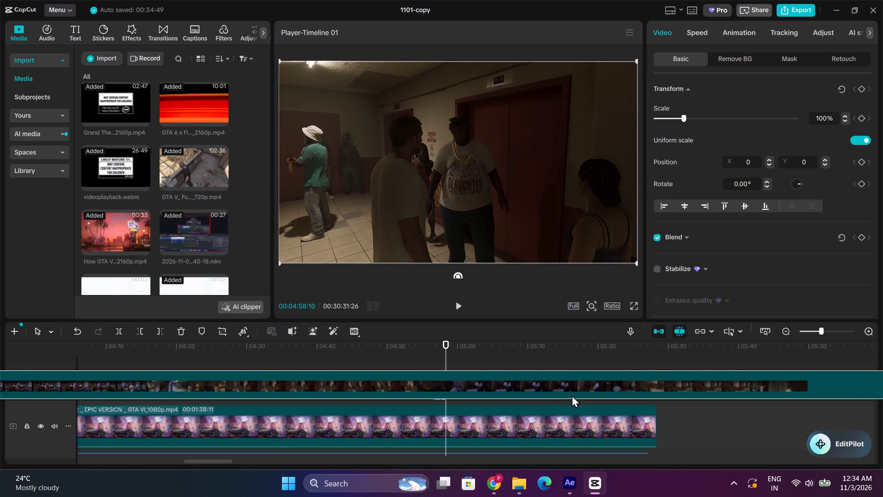
double_click(864, 324)
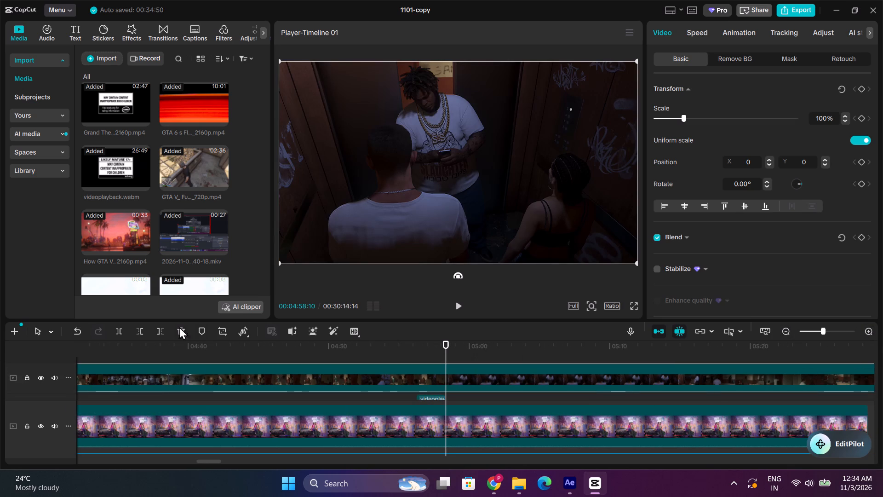
click(135, 332)
Play the elevator scene and split the videoplayback.webm clip at 00:05:01:00.
key(space)
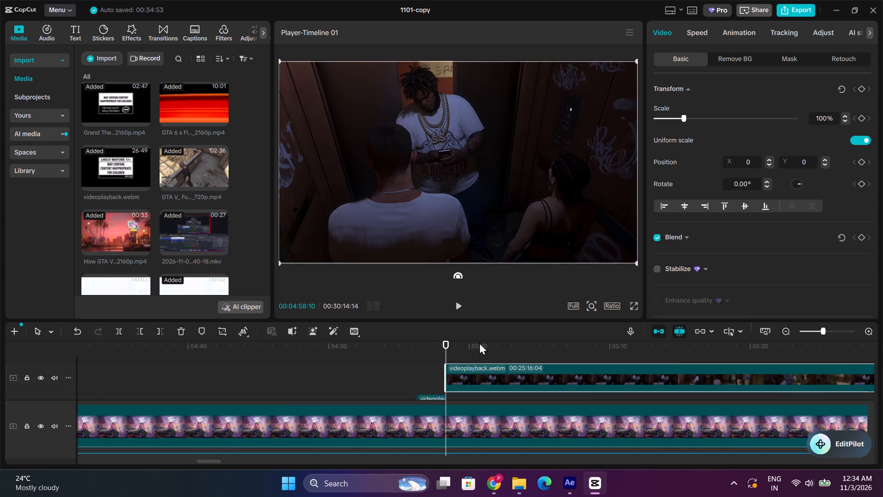
key(space)
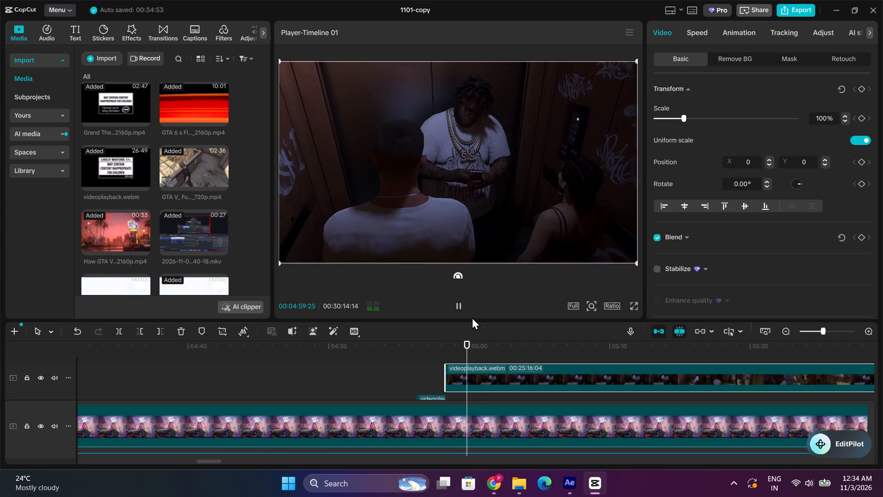
key(space)
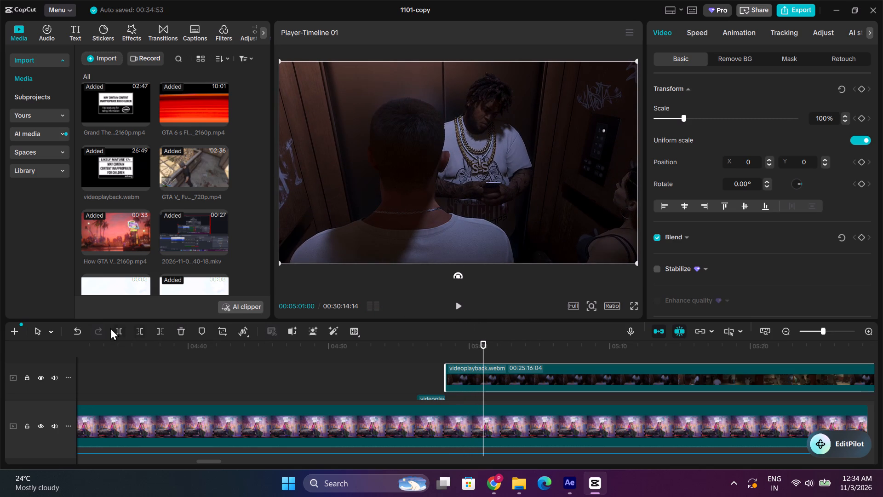
click(122, 329)
Shift the remaining videoplayback.webm part earlier on a higher track and lower the elevator piece onto the track beside the night street piece.
drag(774, 364, 379, 332)
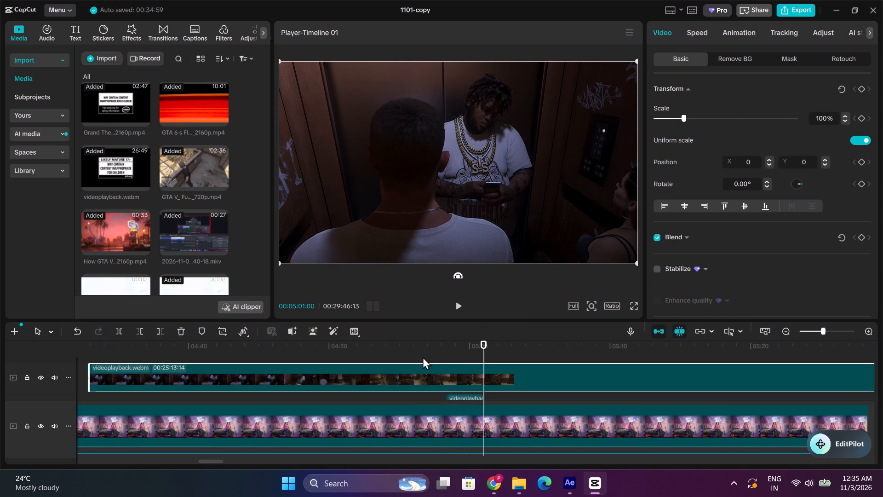
scroll(521, 376, down, 1)
scroll(468, 381, down, 1)
drag(467, 376, 467, 395)
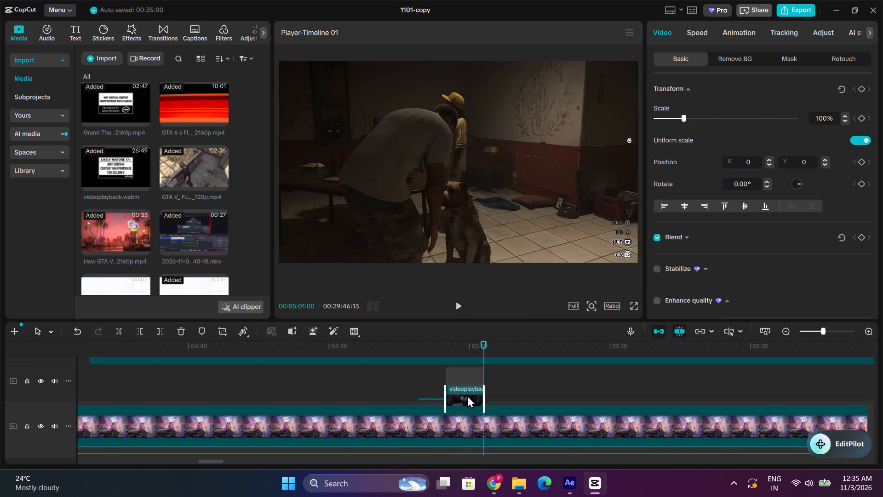
scroll(482, 375, down, 1)
drag(470, 364, 469, 396)
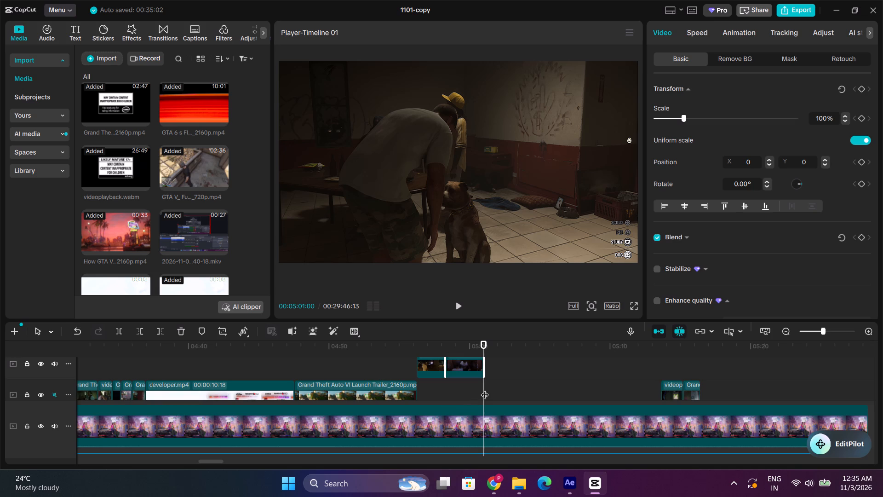
Slide the remaining videoplayback.webm part earlier to reach the dim corridor scene with the armed man, and trim off everything before 00:05:01:00.
scroll(488, 387, up, 3)
drag(565, 369, 342, 372)
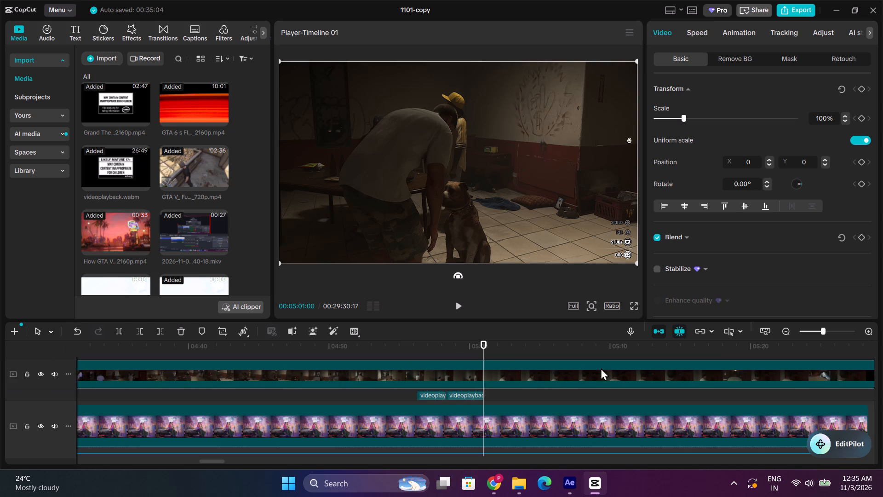
double_click(785, 331)
drag(633, 368, 312, 363)
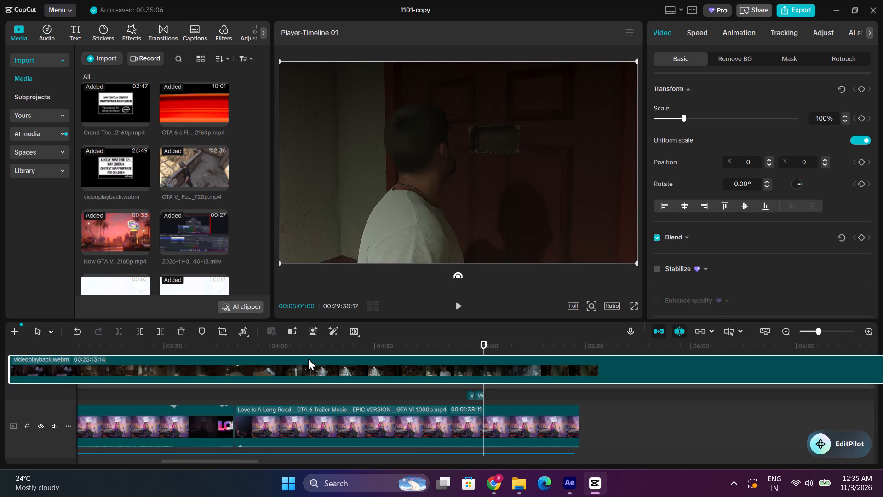
drag(519, 365, 211, 349)
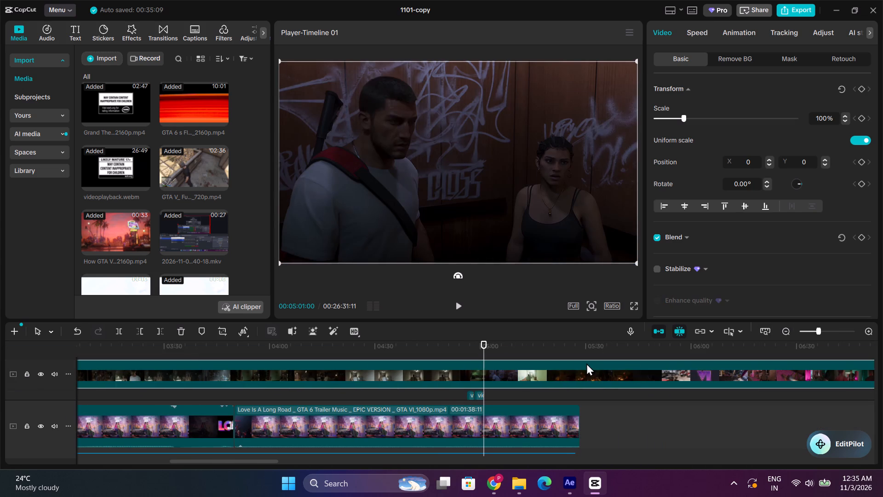
drag(577, 367, 424, 364)
drag(507, 364, 648, 372)
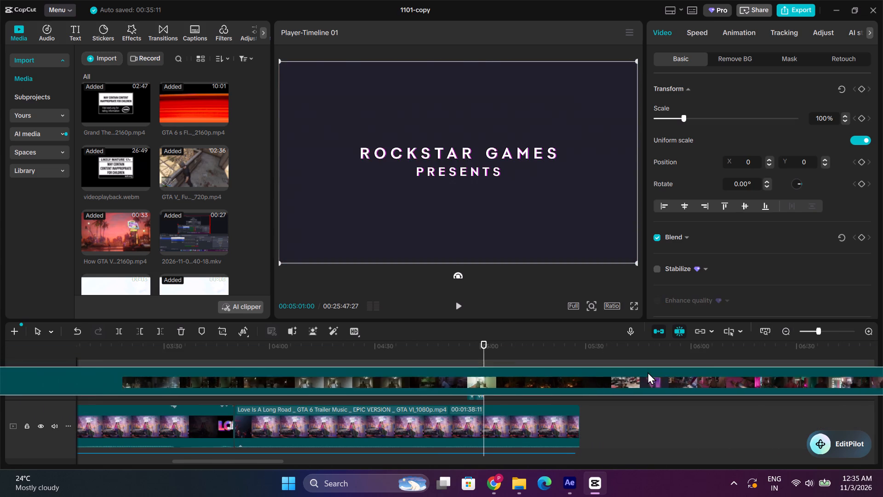
drag(648, 372, 650, 372)
drag(546, 371, 459, 365)
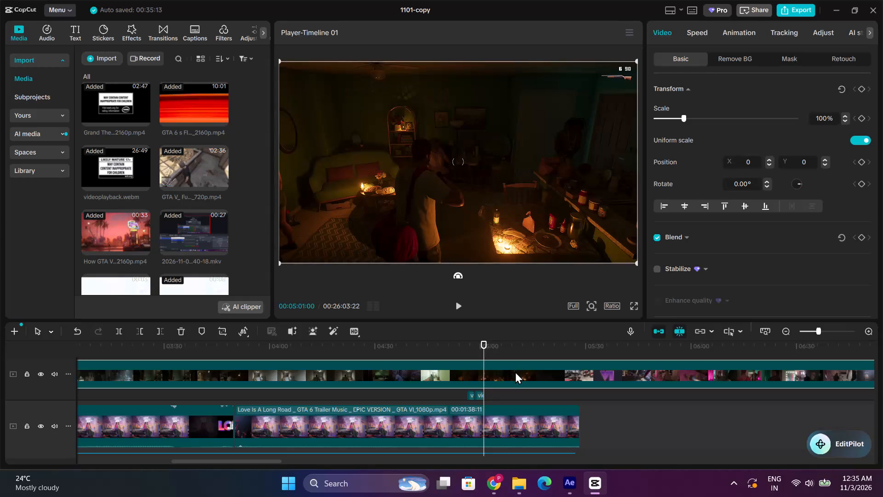
drag(515, 371, 733, 371)
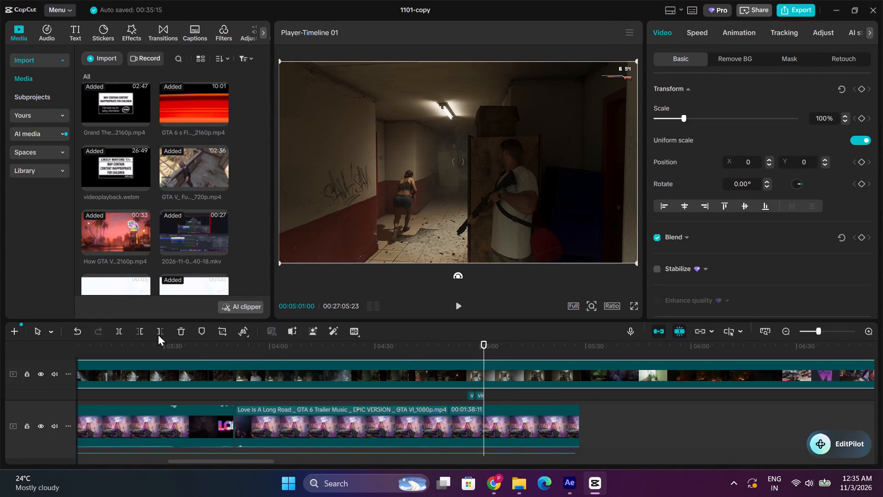
click(143, 332)
Lower the corridor part of videoplayback.webm onto the track with the short pieces, directly after the elevator piece.
drag(523, 369, 523, 389)
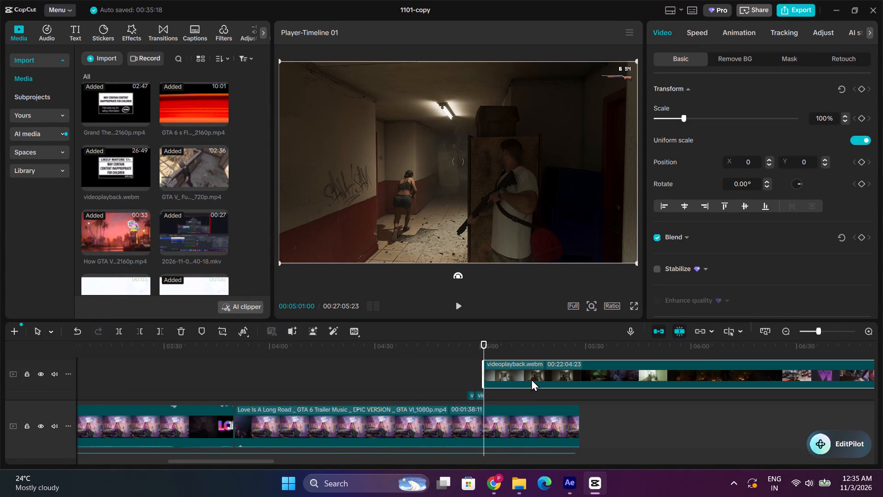
double_click(873, 332)
scroll(505, 385, down, 1)
drag(524, 357, 525, 385)
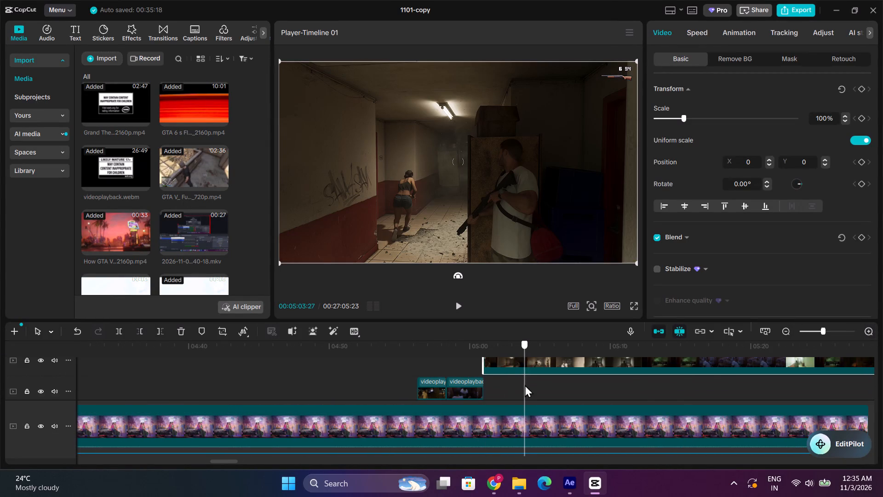
drag(525, 385, 522, 383)
drag(509, 366, 508, 397)
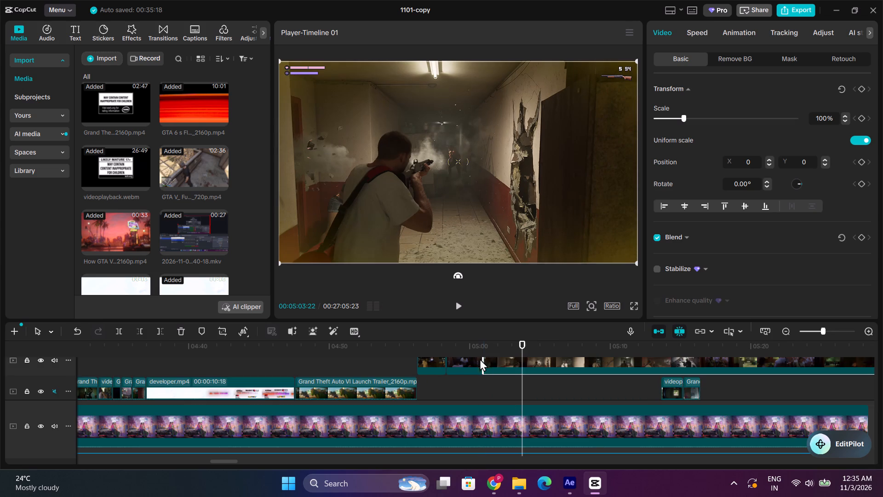
Review the corridor shooting and split the videoplayback.webm clip at about 00:05:03:23.
click(490, 353)
click(488, 350)
key(space)
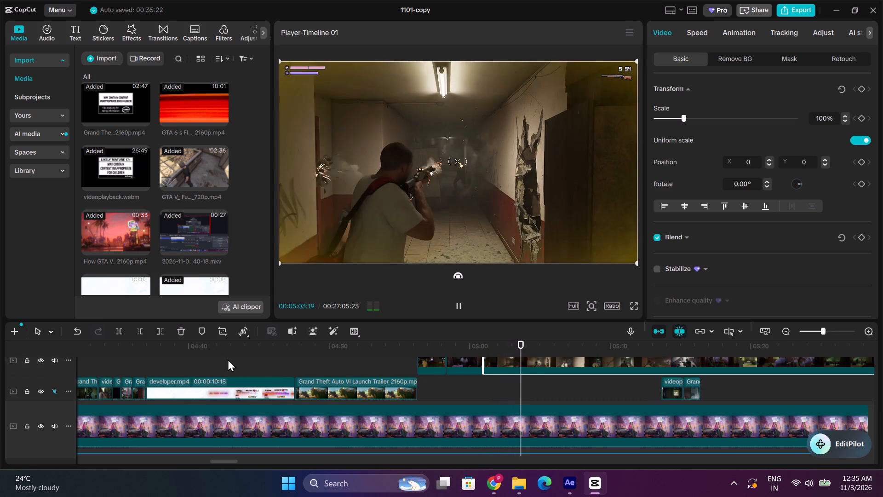
key(space)
click(119, 332)
Slide the remaining videoplayback.webm part earlier on a higher track to reach the kitchen fridge scene, and trim off everything before 00:05:05:07.
key(space)
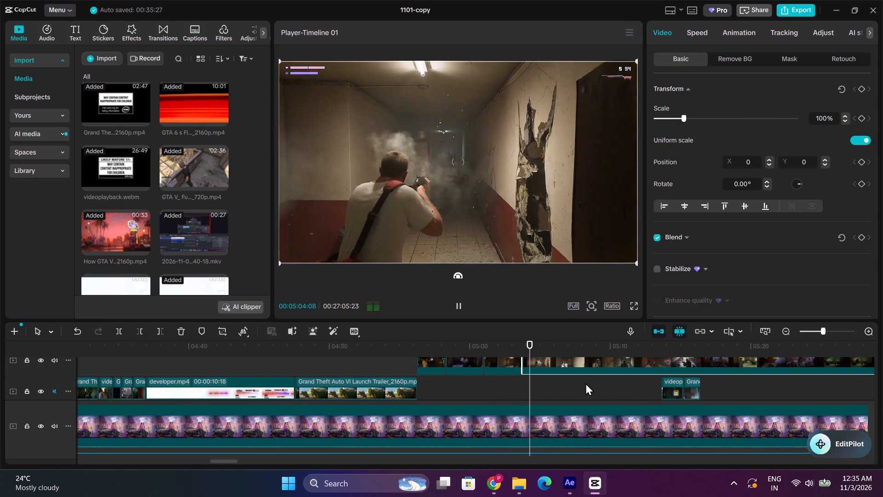
scroll(585, 383, up, 1)
drag(583, 377, 532, 355)
scroll(533, 365, up, 2)
drag(771, 392, 768, 393)
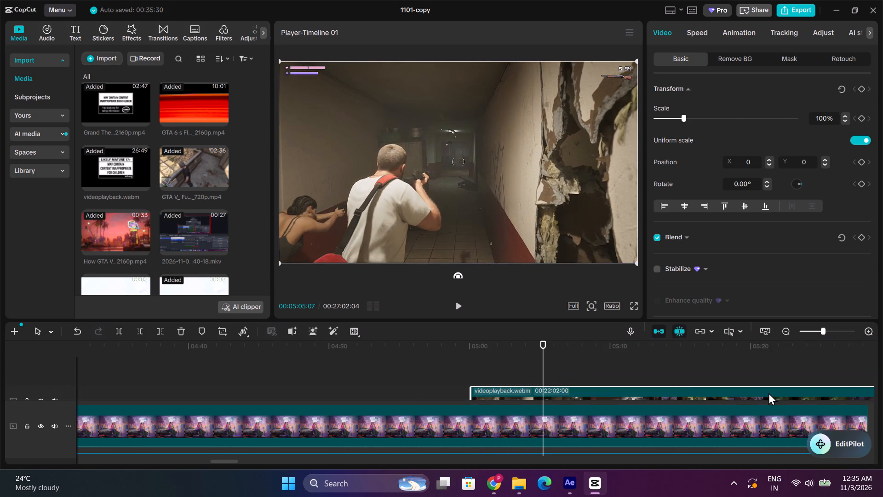
drag(768, 393, 177, 341)
click(790, 335)
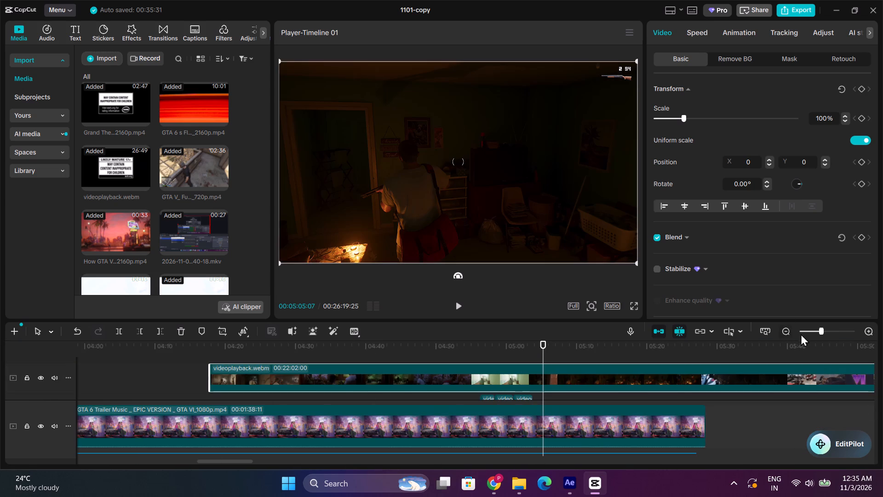
click(788, 329)
drag(811, 374, 519, 371)
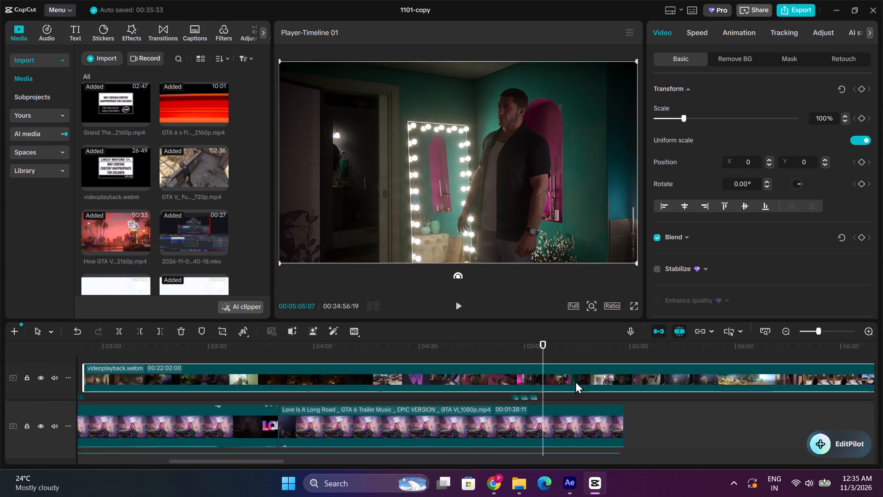
drag(576, 381, 527, 381)
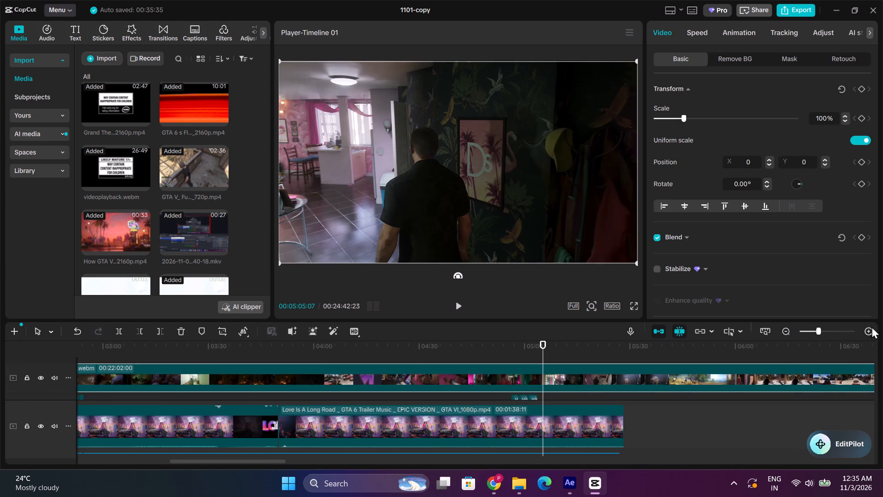
double_click(870, 331)
drag(688, 376, 625, 376)
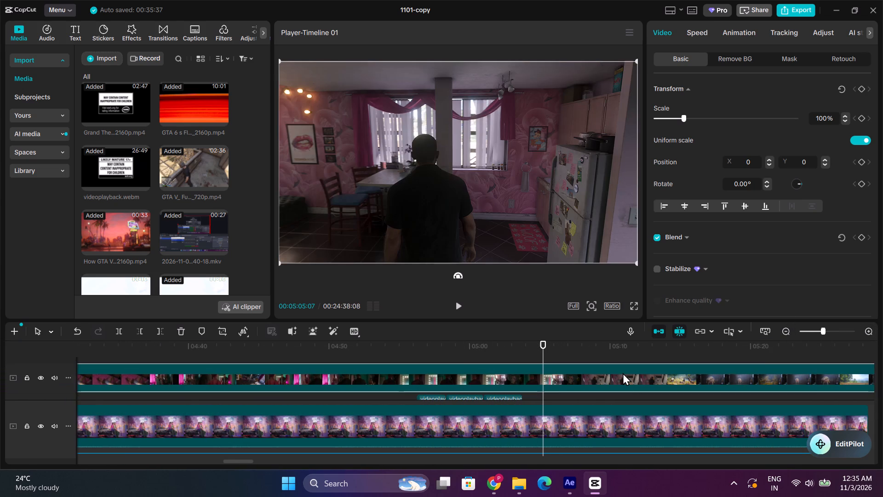
drag(620, 375, 518, 370)
drag(564, 377, 619, 377)
click(142, 330)
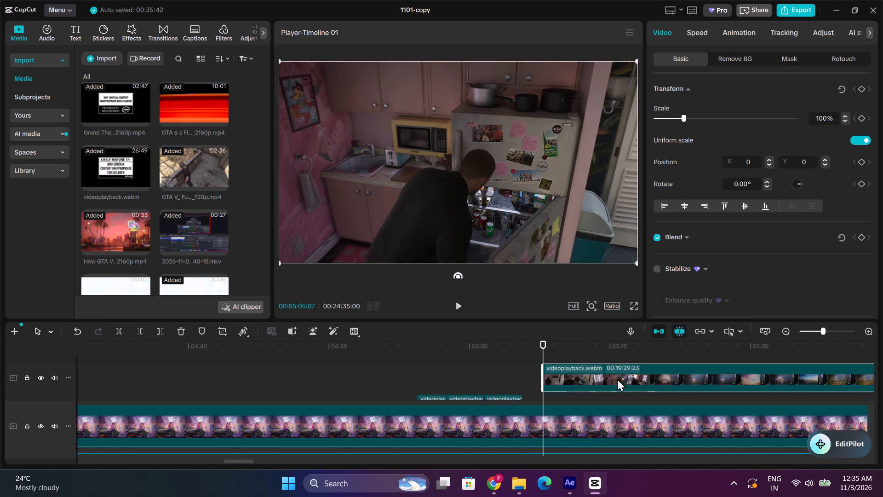
Move the kitchen part of videoplayback.webm down to the short pieces' track, directly after the corridor piece.
drag(611, 374, 591, 387)
scroll(593, 394, down, 2)
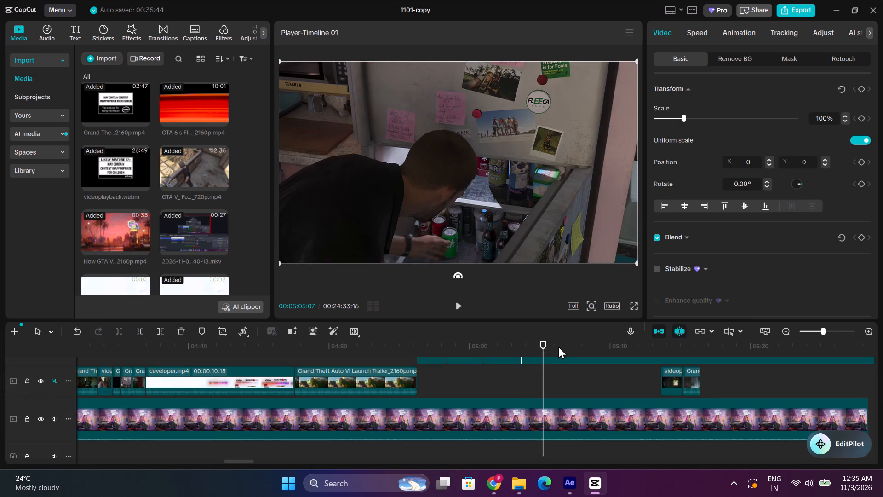
Play the kitchen scene and split the videoplayback.webm clip at 00:05:06:28.
key(space)
click(541, 347)
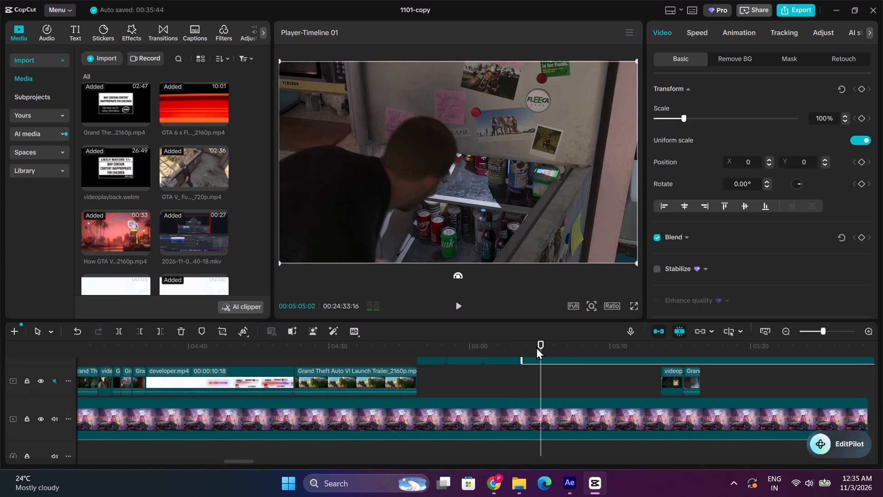
key(space)
key(space)
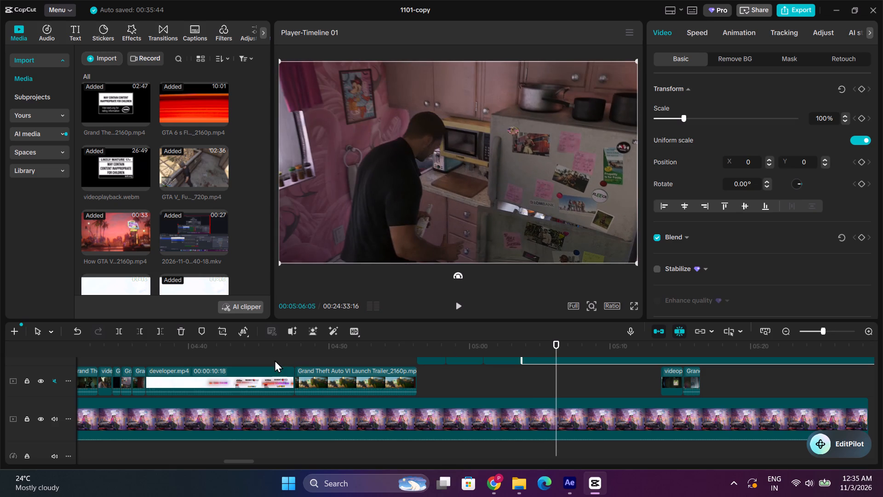
key(space)
key(space)
scroll(487, 386, up, 1)
key(space)
key(space)
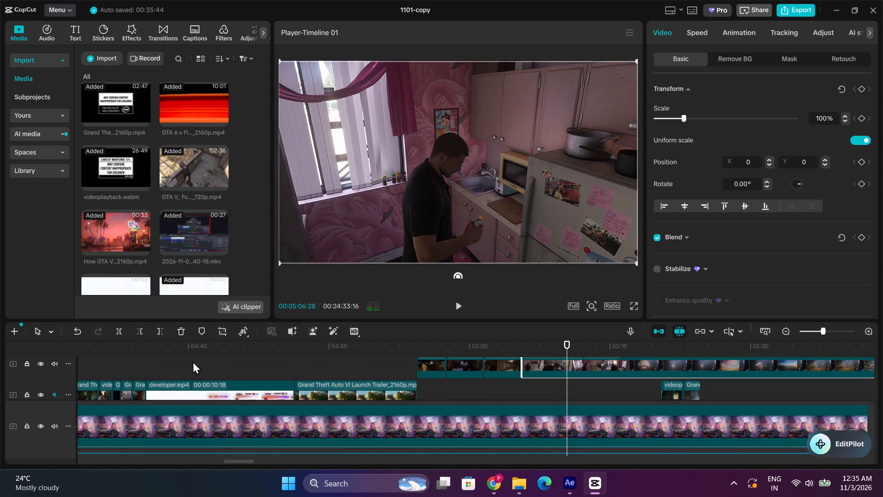
click(122, 329)
Slide the remaining videoplayback.webm part earlier on a higher track to the elevator scene with the woman in pink, trimming everything before 00:05:07:13.
key(space)
scroll(709, 382, up, 1)
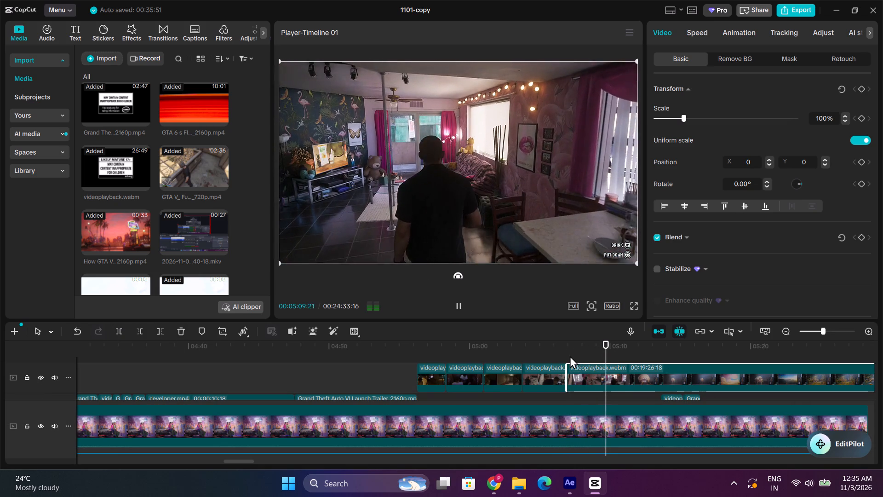
click(565, 349)
scroll(607, 378, up, 1)
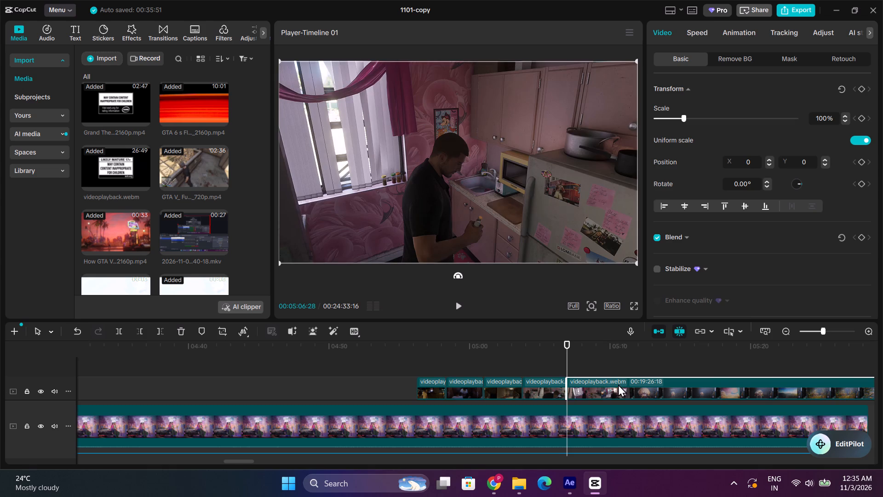
drag(618, 383, 195, 340)
drag(634, 375, 451, 376)
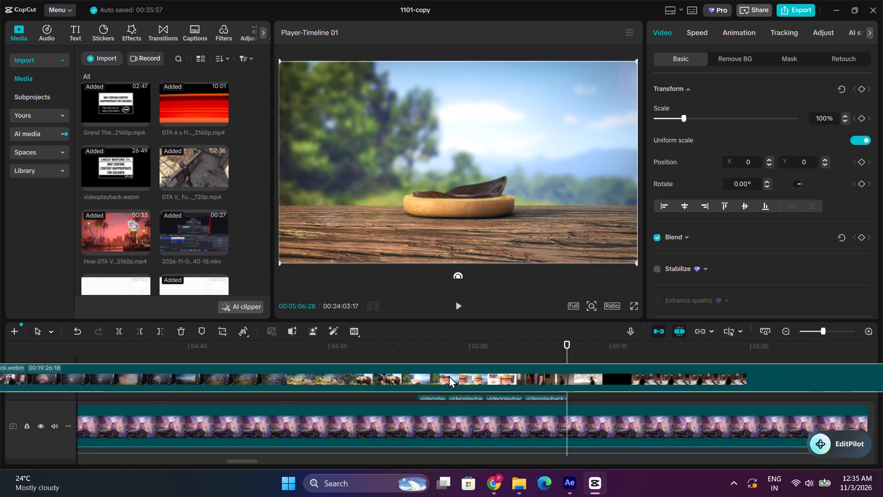
key(space)
drag(712, 375, 251, 358)
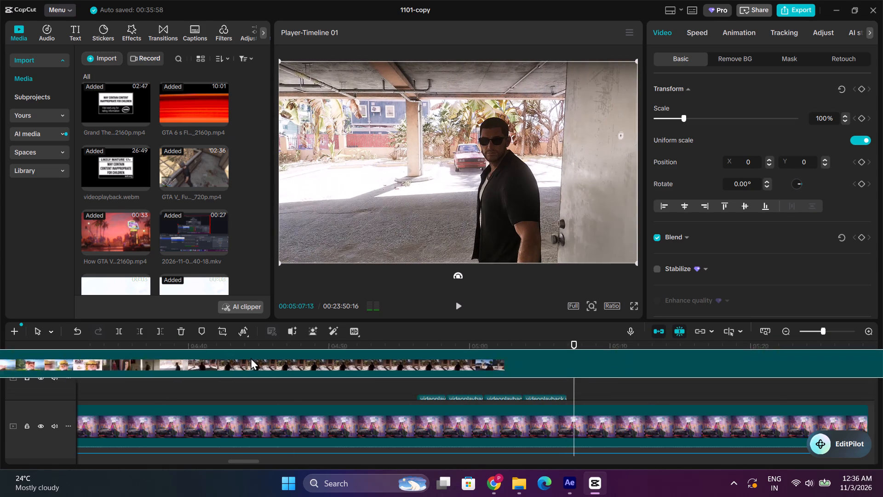
drag(251, 358, 144, 353)
double_click(789, 329)
drag(724, 370, 514, 376)
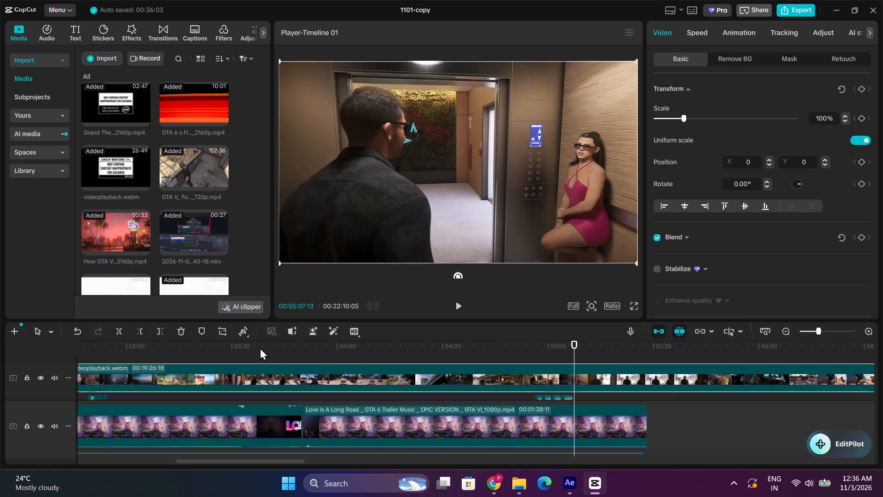
click(142, 330)
Move the elevator part of videoplayback.webm down to the short pieces' track, directly after the kitchen piece.
scroll(636, 368, down, 3)
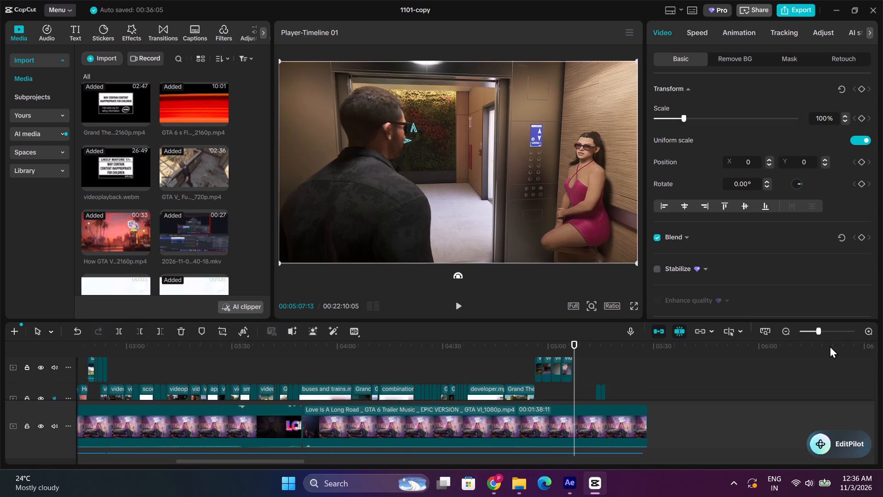
triple_click(866, 327)
click(868, 327)
drag(562, 348, 554, 351)
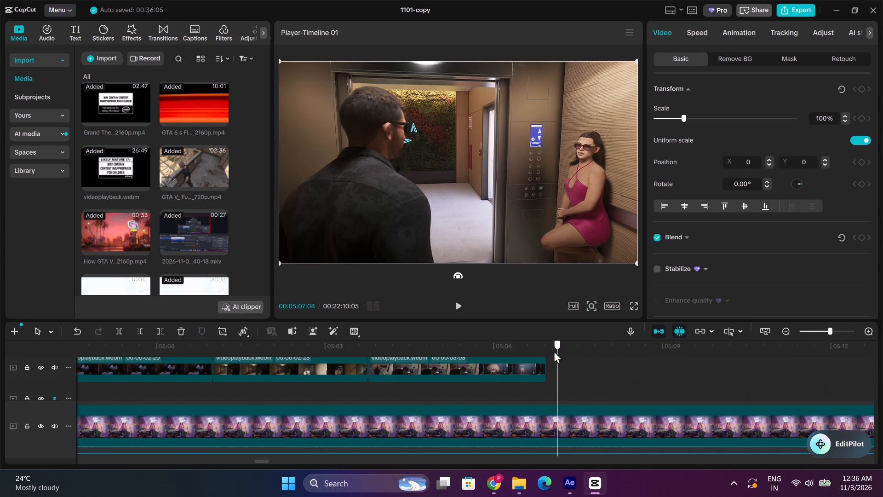
drag(554, 351, 549, 351)
scroll(569, 365, up, 1)
drag(611, 355, 589, 363)
click(595, 353)
drag(591, 359, 591, 360)
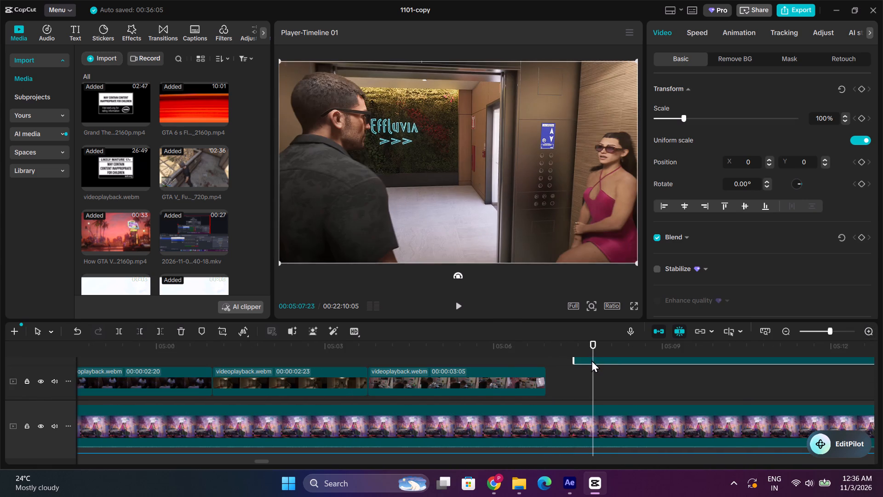
drag(591, 360, 560, 387)
drag(625, 359, 625, 360)
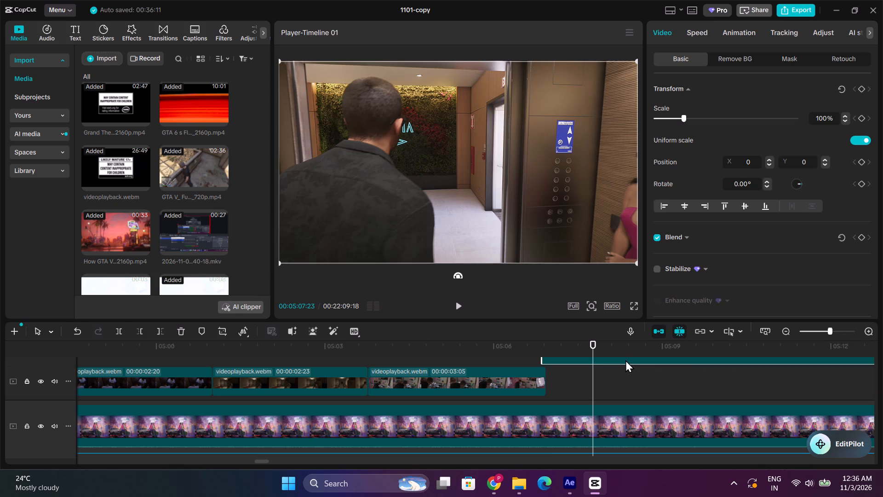
drag(625, 360, 628, 384)
Play the elevator scene, shift its clip slightly later and extend its start back to the end of the kitchen piece.
key(space)
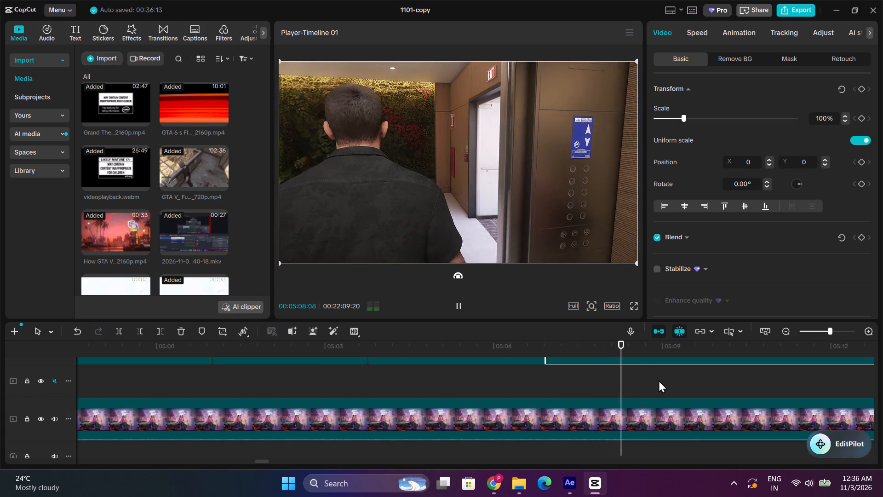
scroll(585, 386, up, 1)
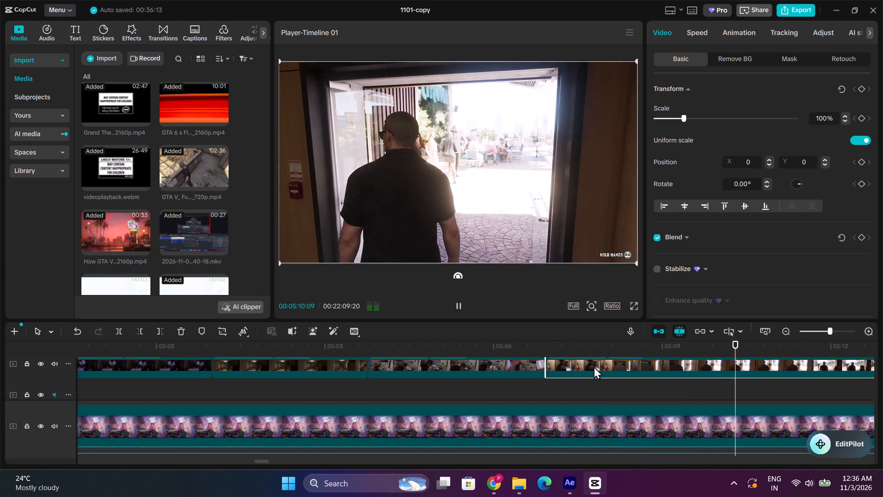
click(591, 342)
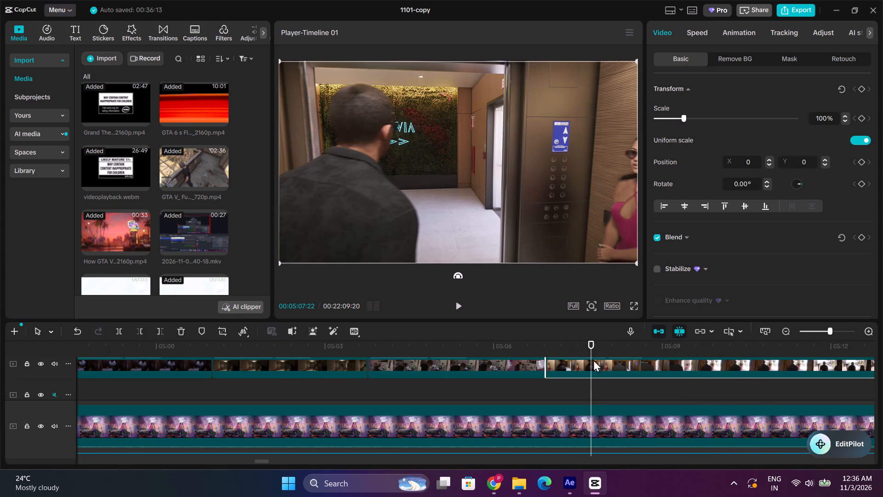
drag(580, 366, 648, 368)
drag(614, 364, 500, 367)
Play the elevator scene from its new start and split the videoplayback.webm clip at 00:05:09:05.
click(545, 339)
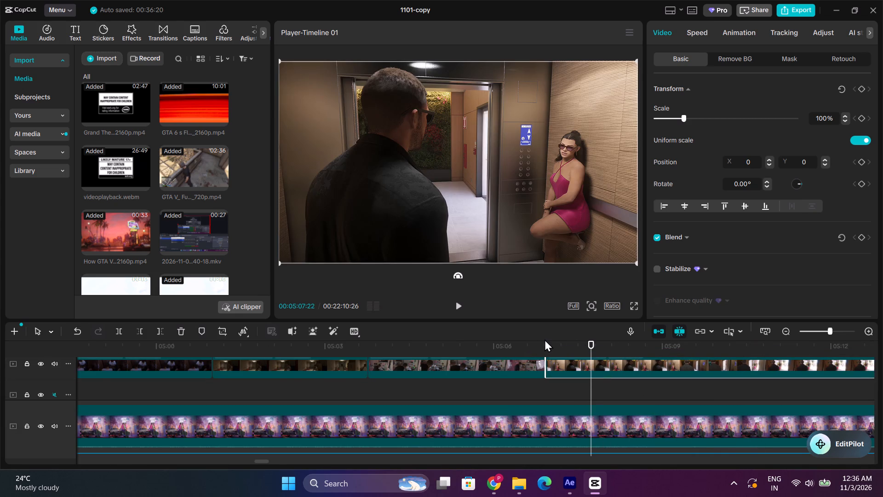
click(545, 339)
drag(545, 341, 548, 345)
key(space)
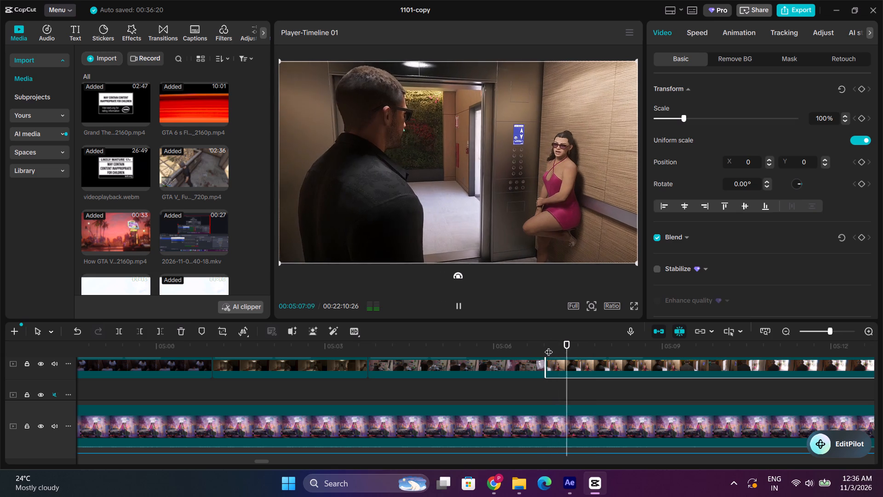
key(space)
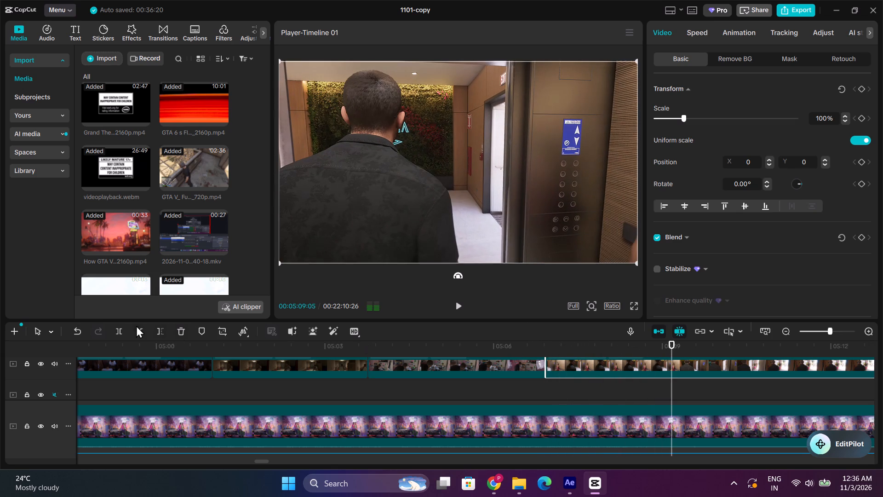
click(116, 329)
Slide the remaining videoplayback.webm part earlier on a higher track to the outdoor restaurant table scene, trimming everything before 00:05:09:05.
scroll(755, 370, up, 1)
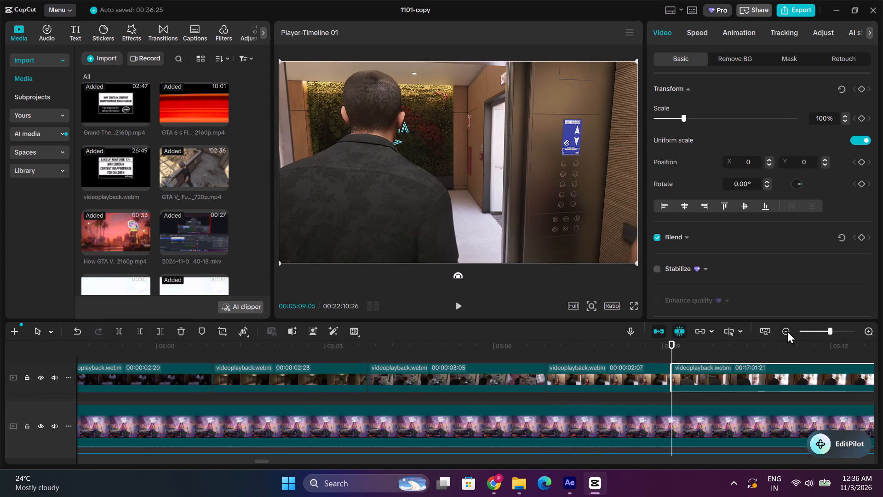
double_click(787, 331)
drag(775, 370, 0, 321)
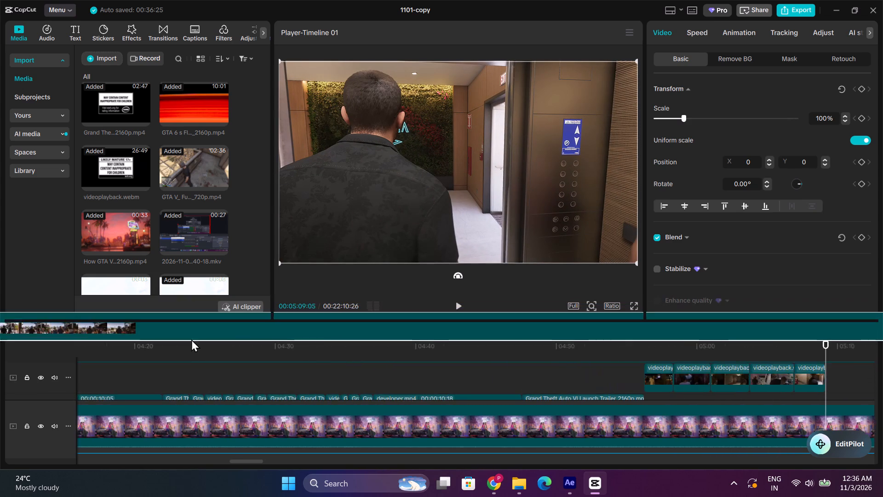
drag(264, 461, 287, 460)
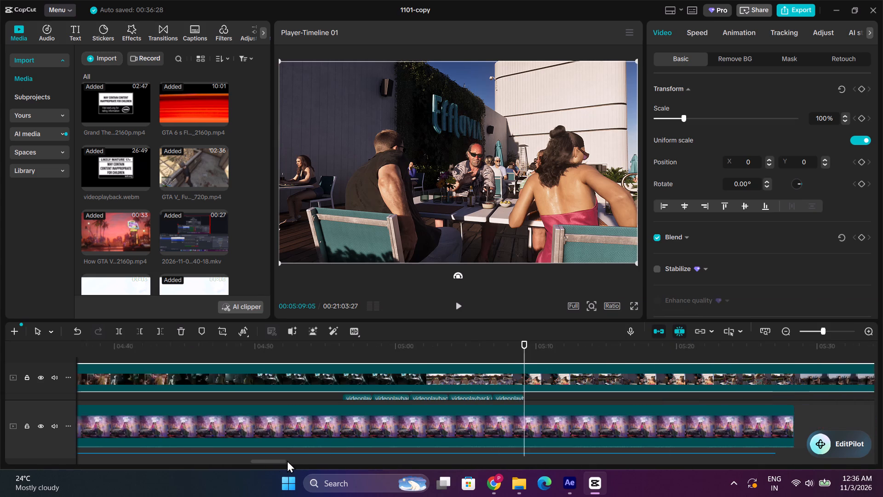
drag(287, 460, 287, 460)
key(space)
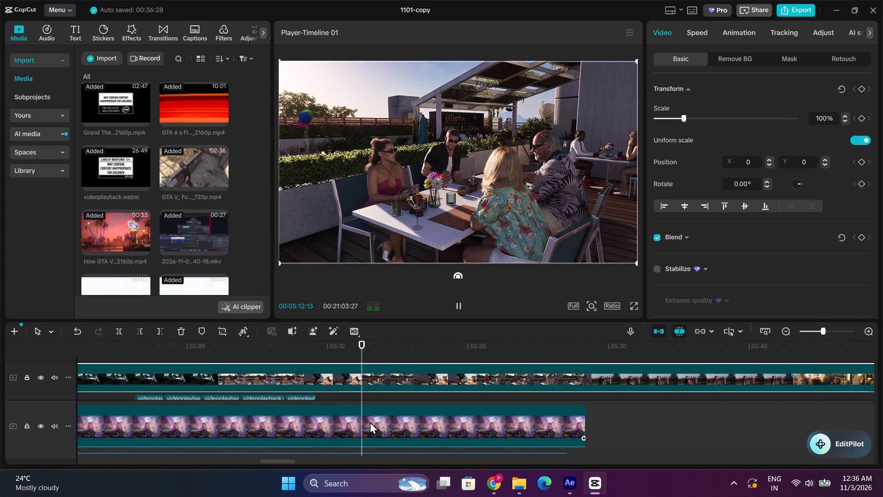
click(313, 366)
click(314, 353)
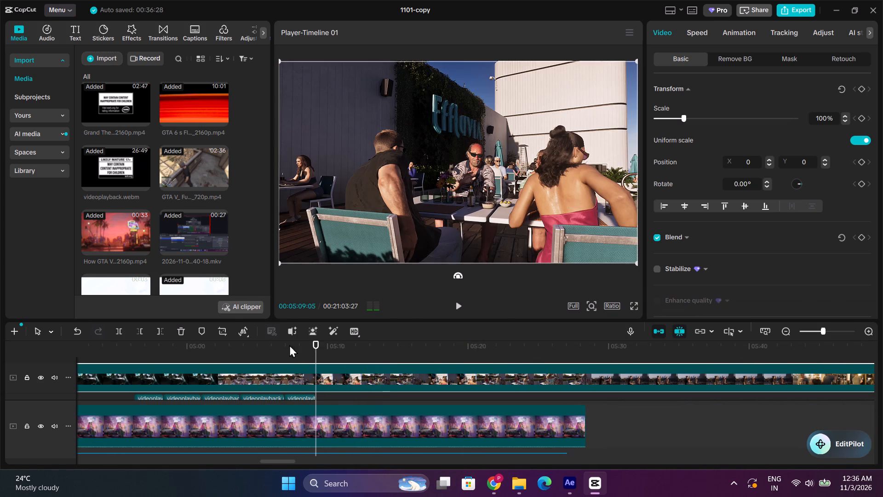
click(141, 329)
Move the restaurant part of videoplayback.webm down to the short pieces' track, directly after the elevator piece.
scroll(372, 361, down, 1)
drag(372, 363, 372, 383)
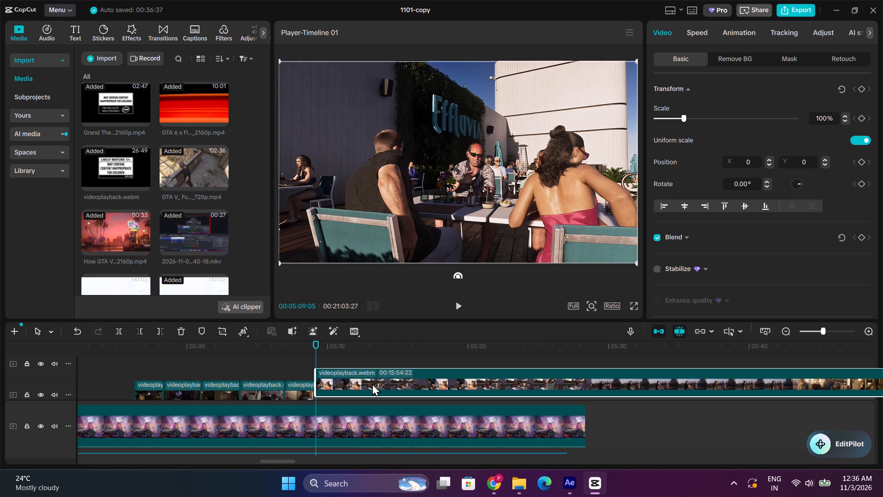
drag(372, 383, 372, 390)
Play the restaurant scene and split the videoplayback.webm clip at 00:05:12:11.
scroll(375, 387, down, 2)
scroll(375, 386, up, 2)
key(space)
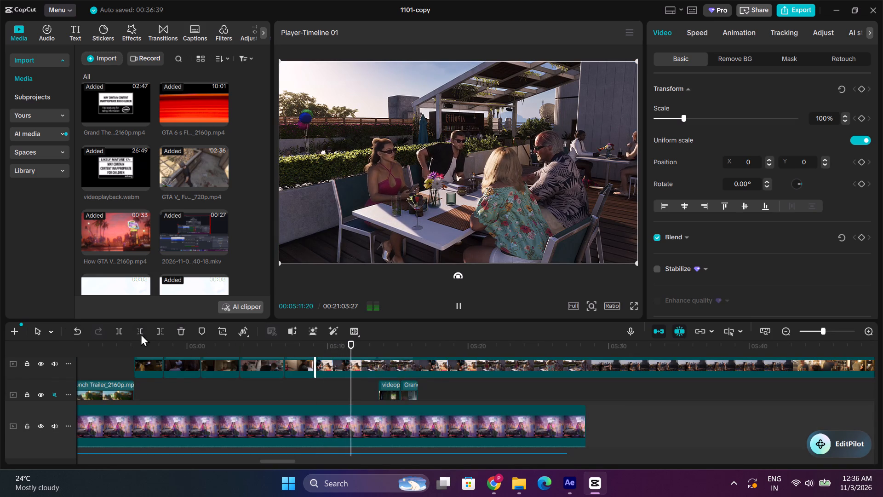
click(118, 329)
Slide the remaining videoplayback.webm part on a higher track to the two men on the rooftop, trimming everything before 00:05:04:01.
scroll(440, 371, up, 2)
drag(717, 387, 35, 337)
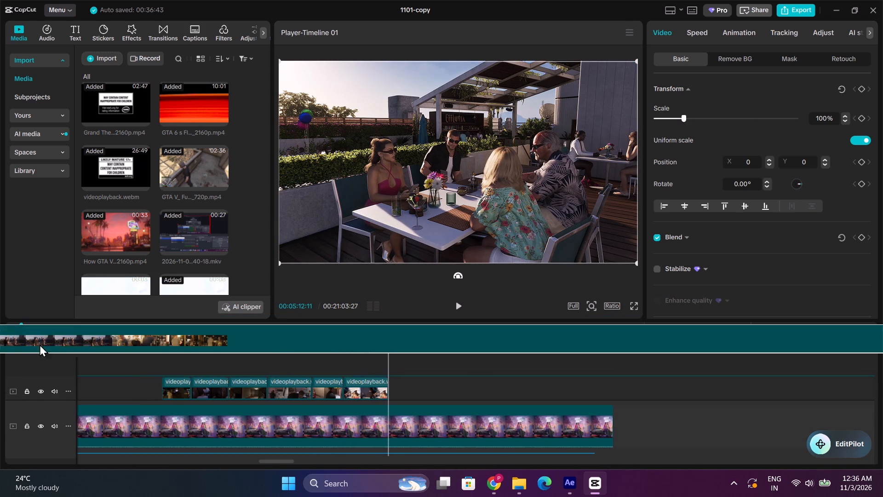
drag(442, 371, 659, 372)
drag(528, 379, 435, 381)
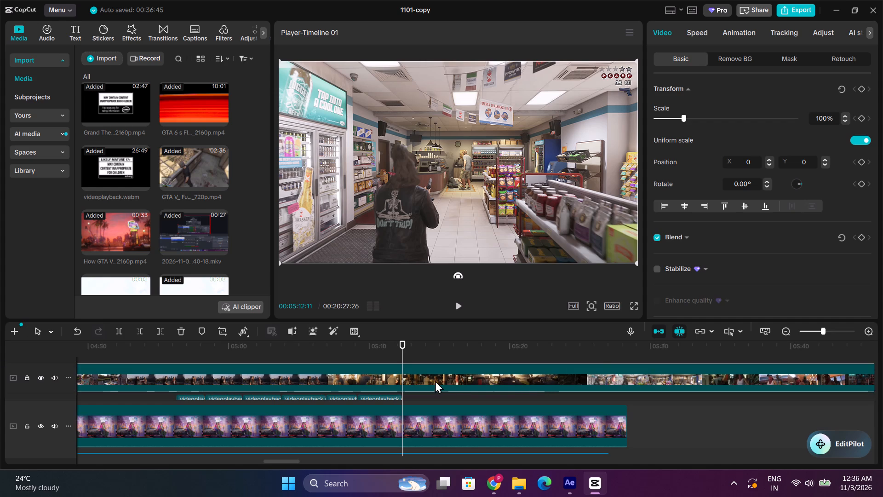
drag(494, 349, 489, 351)
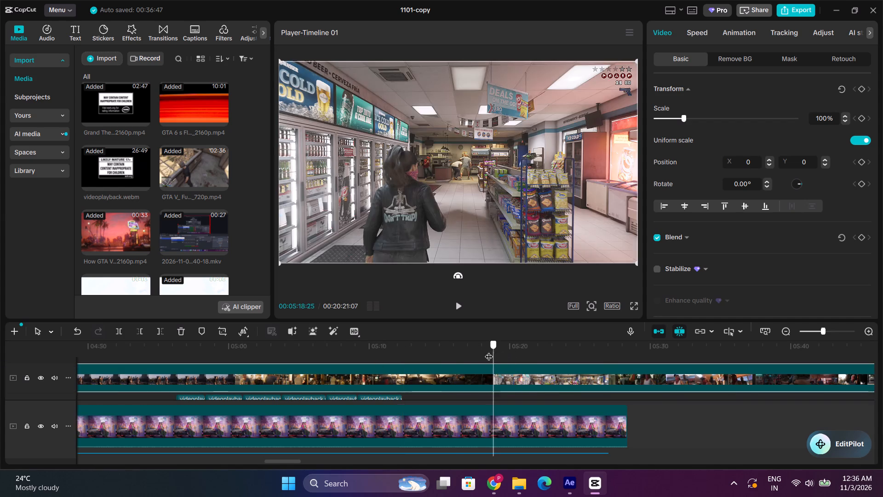
drag(489, 351, 285, 349)
drag(374, 376, 419, 378)
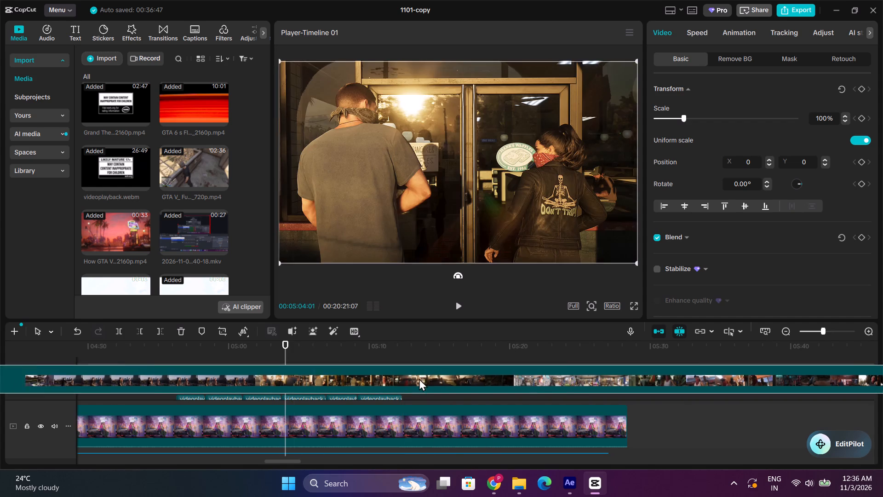
drag(419, 378, 527, 378)
drag(218, 376, 280, 381)
drag(352, 378, 304, 377)
click(145, 331)
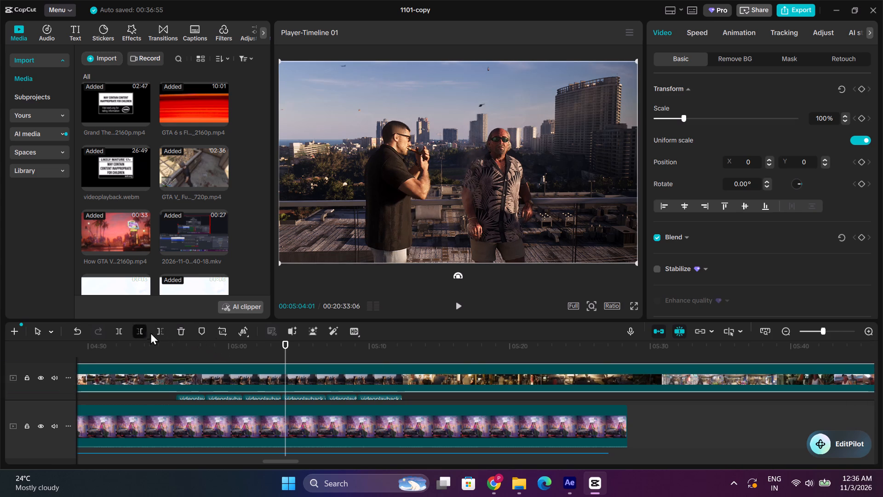
Move the rooftop part of videoplayback.webm to the short pieces' track, directly after the restaurant piece.
drag(452, 379, 574, 395)
scroll(575, 399, down, 2)
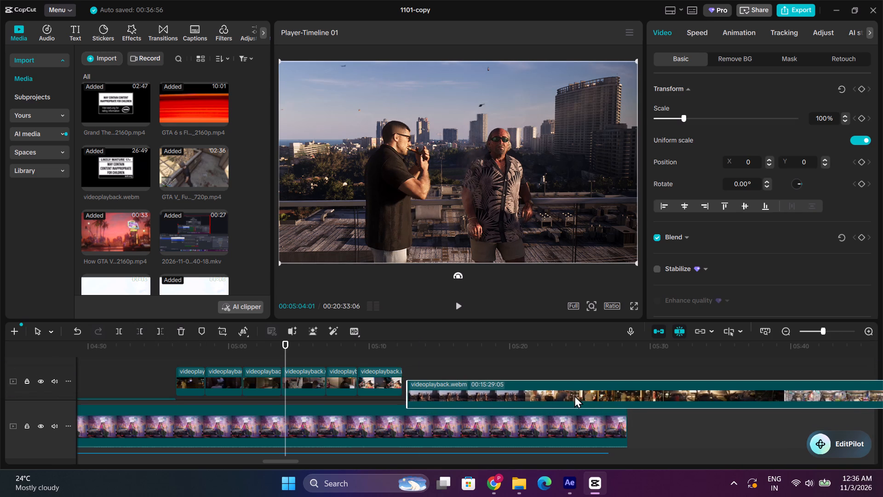
drag(574, 395, 569, 386)
Play the rooftop scene and split the videoplayback.webm clip at 00:05:13:20, where the binoculars clip below begins.
click(399, 344)
key(space)
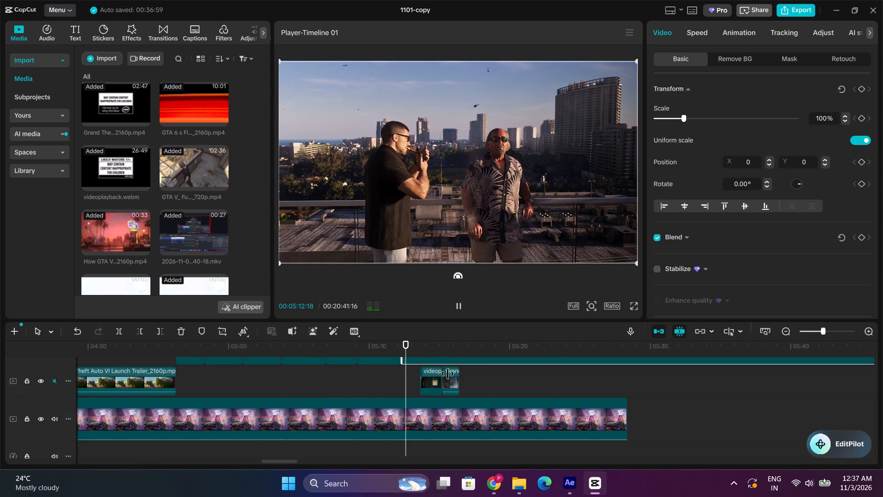
scroll(454, 376, up, 1)
key(space)
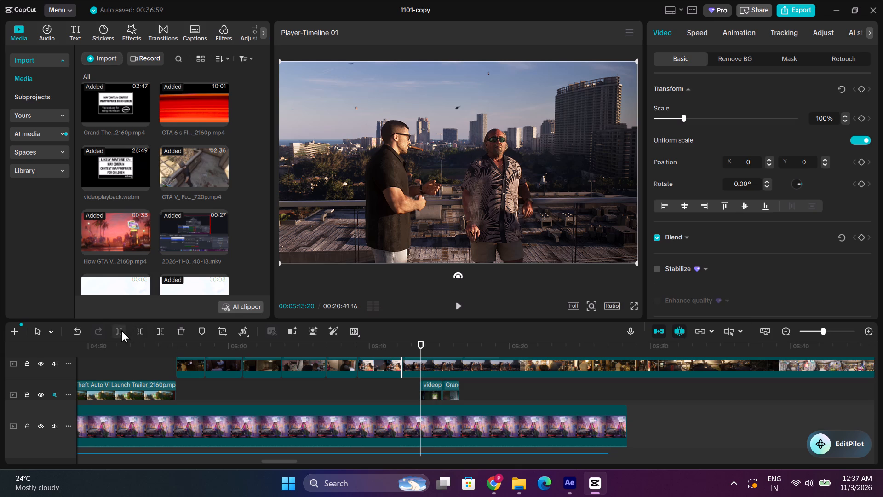
click(121, 330)
Move the remaining long videoplayback.webm part later on its track, to start at about 00:05:17.
double_click(870, 326)
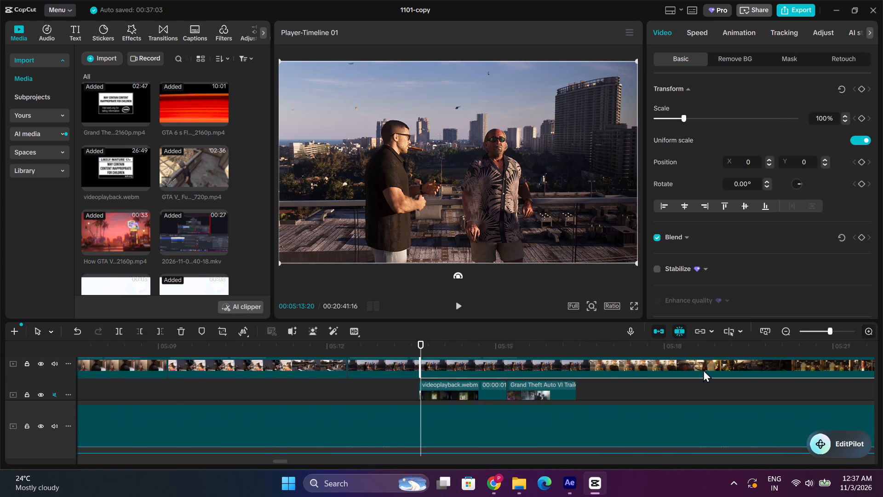
drag(632, 358, 836, 360)
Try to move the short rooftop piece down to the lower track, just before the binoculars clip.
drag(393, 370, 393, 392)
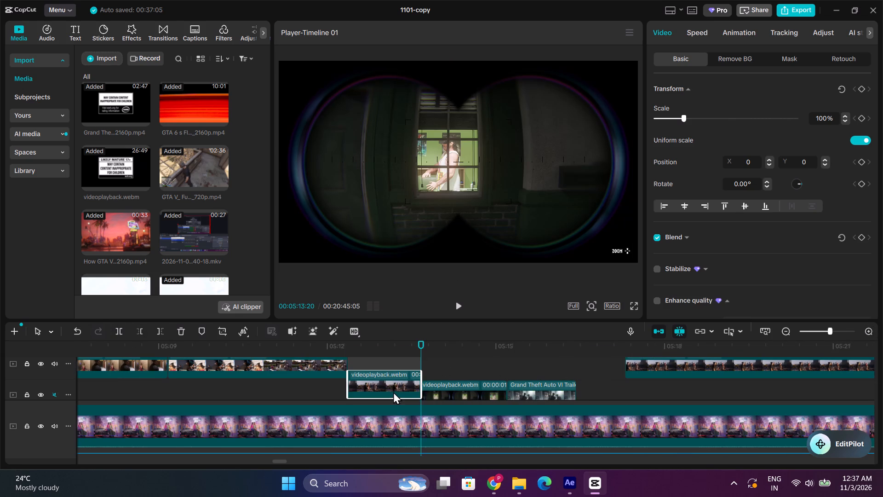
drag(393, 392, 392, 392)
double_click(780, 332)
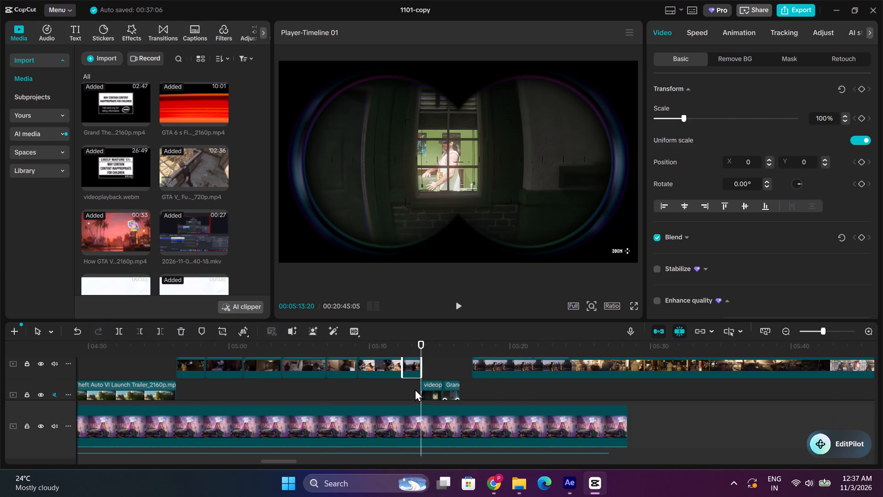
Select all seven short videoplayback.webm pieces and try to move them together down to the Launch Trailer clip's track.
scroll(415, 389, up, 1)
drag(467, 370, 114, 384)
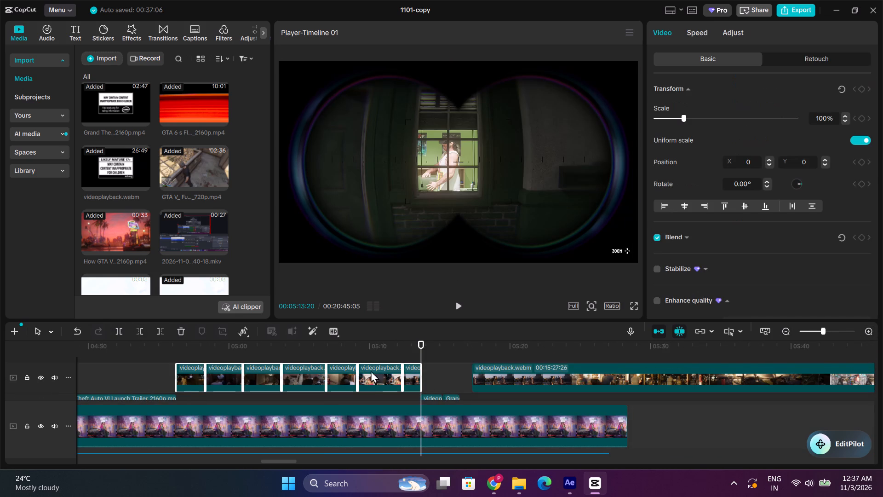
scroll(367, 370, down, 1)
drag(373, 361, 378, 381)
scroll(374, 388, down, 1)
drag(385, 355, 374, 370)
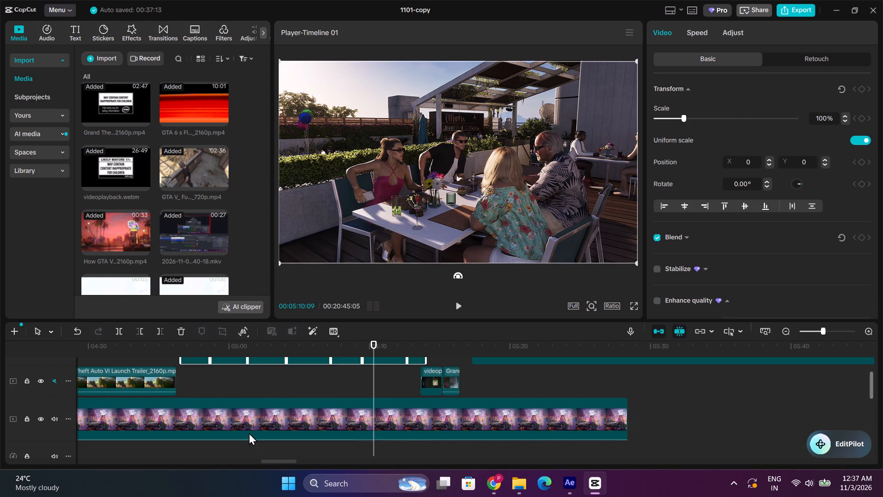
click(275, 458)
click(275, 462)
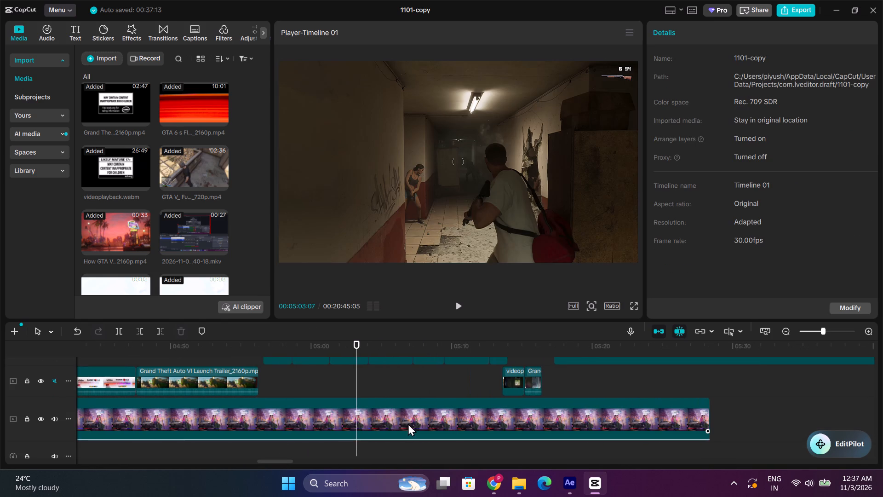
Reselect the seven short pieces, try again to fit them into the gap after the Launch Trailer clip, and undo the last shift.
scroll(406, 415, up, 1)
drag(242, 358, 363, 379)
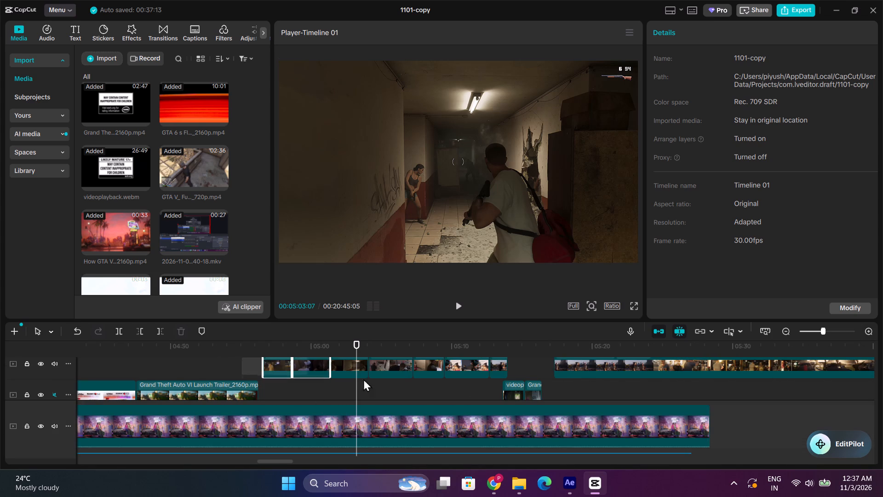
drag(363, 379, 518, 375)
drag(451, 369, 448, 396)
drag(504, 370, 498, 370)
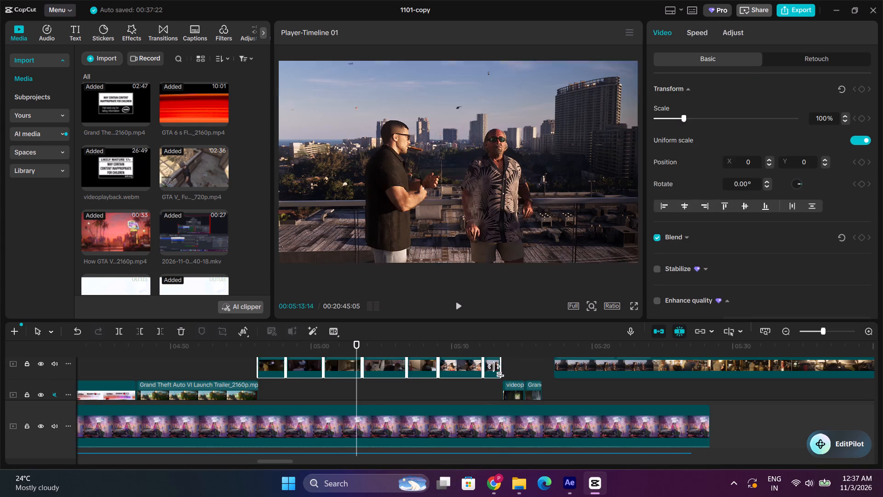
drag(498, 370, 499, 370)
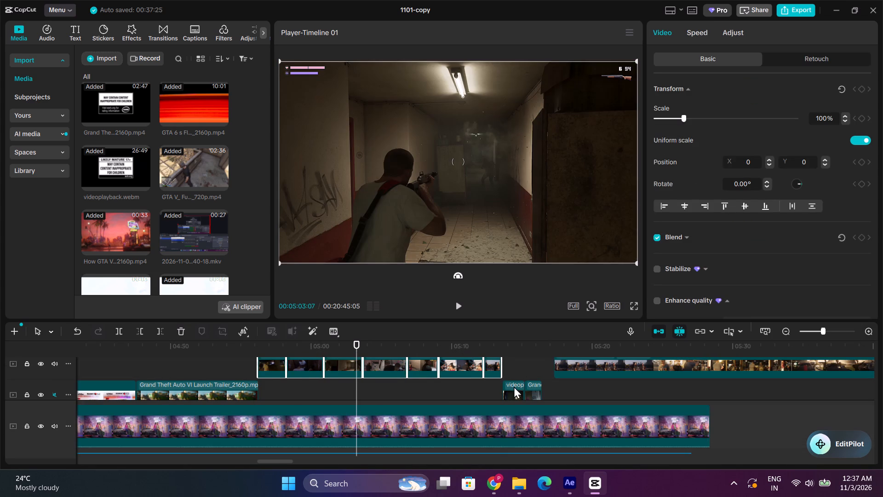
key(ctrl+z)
Shorten the end of the last short videoplayback.webm piece slightly and move all seven pieces down into the gap after the Launch Trailer clip.
click(523, 368)
click(492, 368)
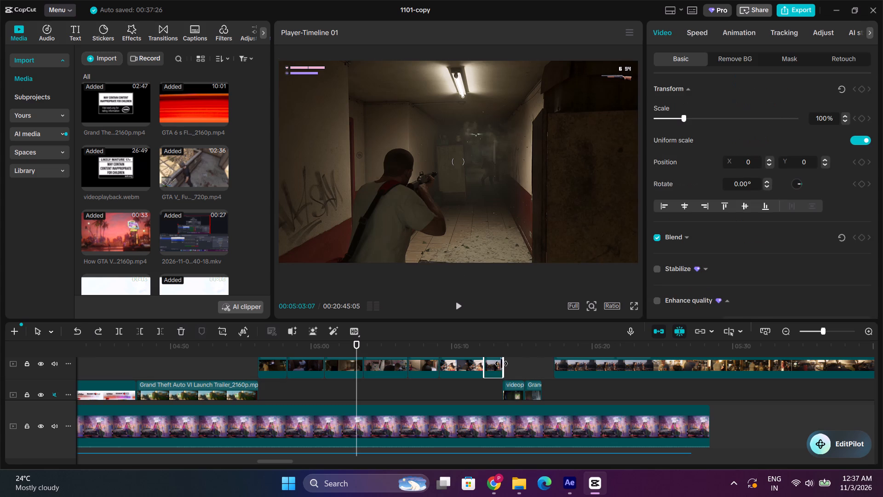
drag(502, 363, 497, 366)
drag(515, 364, 324, 373)
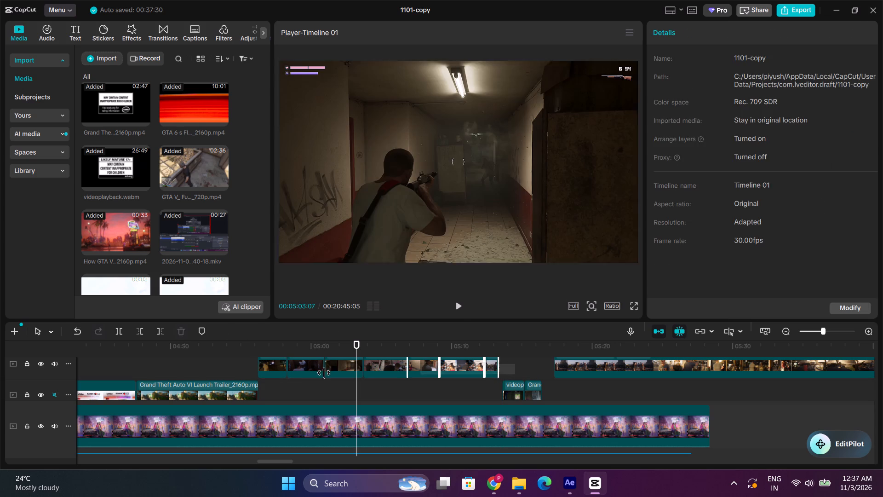
drag(324, 373, 241, 374)
drag(296, 365, 294, 393)
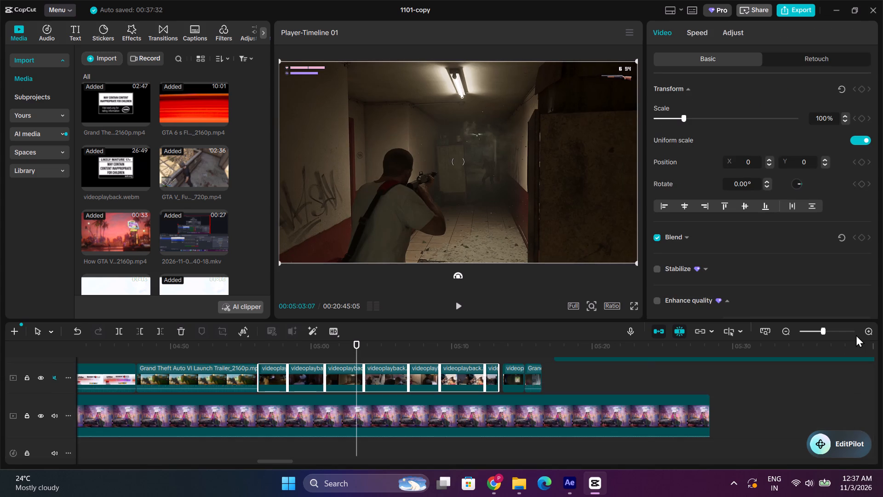
Extend the end of the last short videoplayback.webm piece until it meets the start of the binoculars clip.
click(863, 330)
click(867, 329)
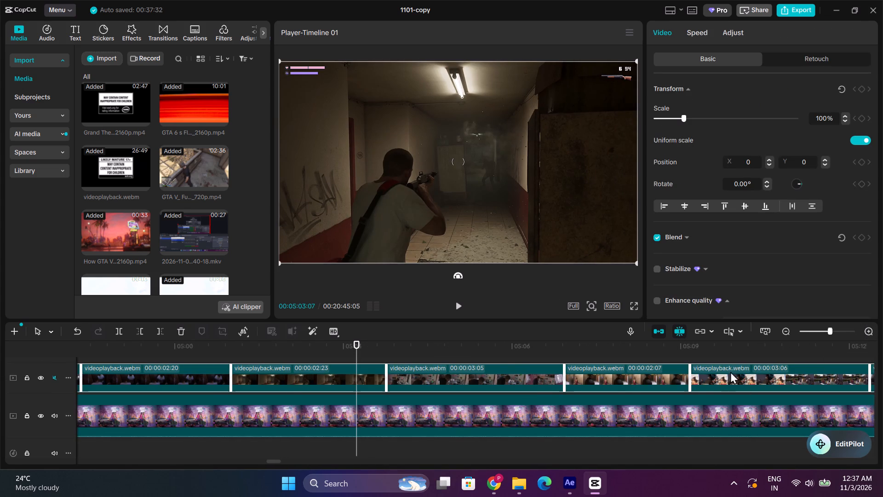
click(785, 330)
click(613, 430)
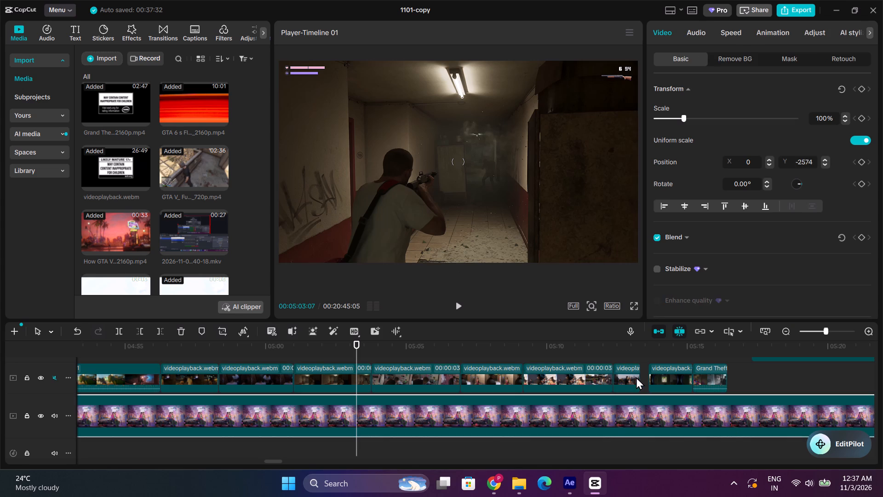
click(636, 377)
drag(641, 376, 661, 375)
Play back the new run of short clips from about 00:04:56, including the transition into the binoculars and body-cam clips.
click(229, 353)
drag(229, 354, 41, 361)
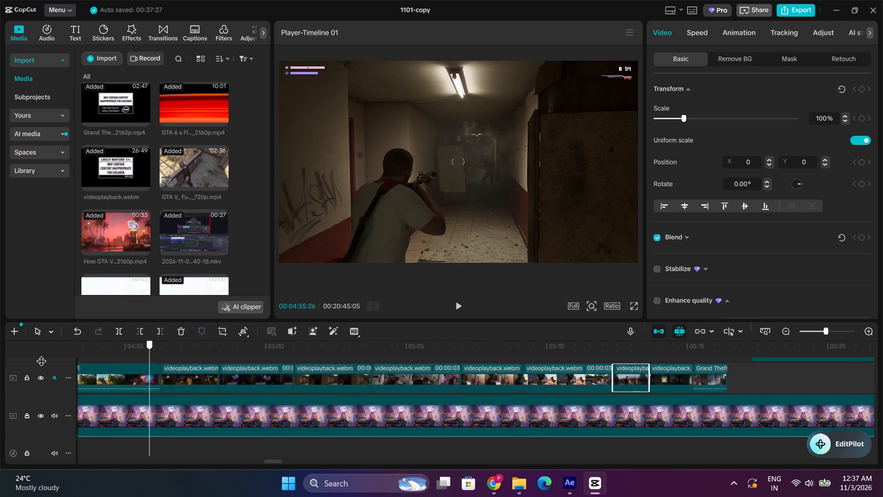
drag(41, 361, 379, 386)
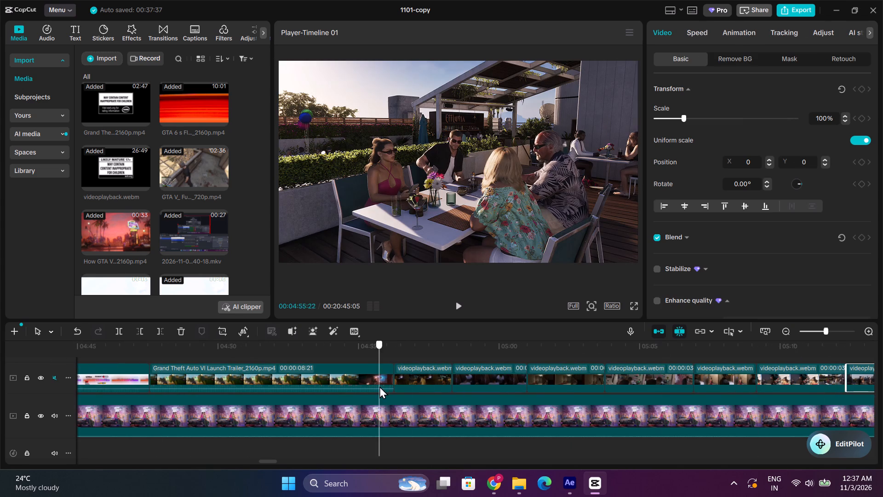
drag(379, 386, 419, 382)
key(space)
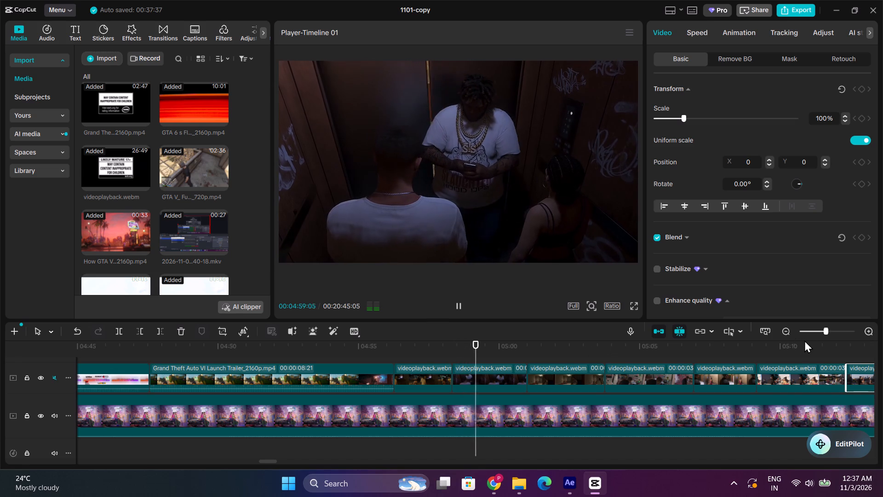
click(791, 330)
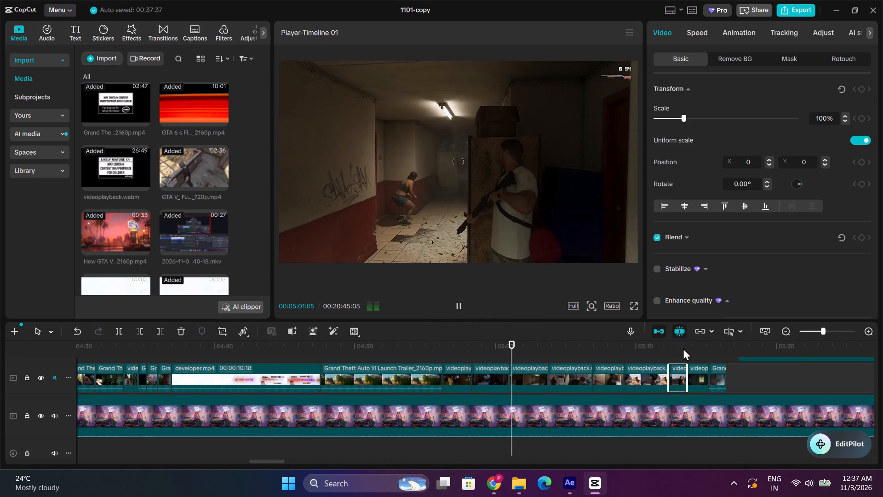
click(695, 350)
key(space)
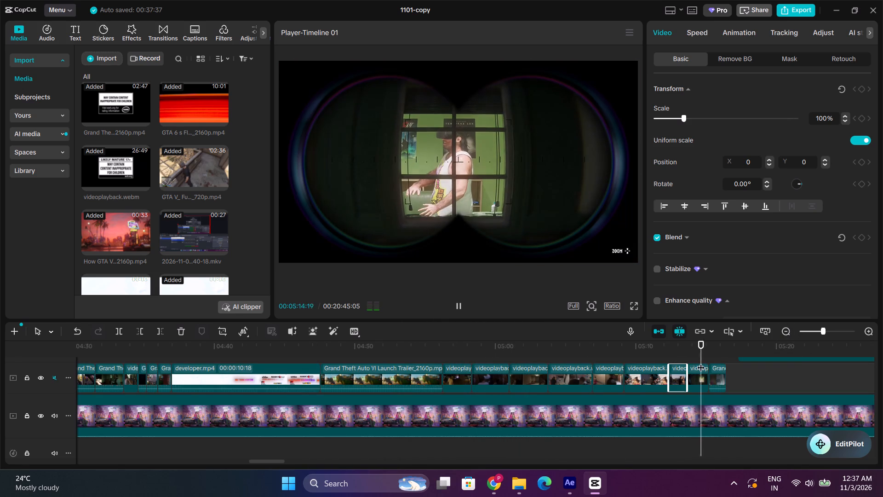
click(674, 349)
key(space)
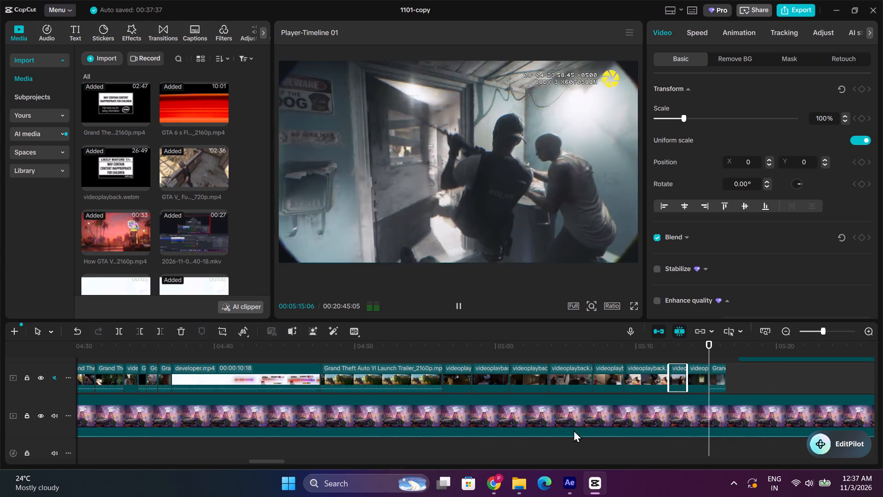
Trim away the start of the long videoplayback.webm clip up to 00:06:06:25, at the woman with the bandana mask in the car.
drag(279, 461, 301, 459)
scroll(331, 444, up, 1)
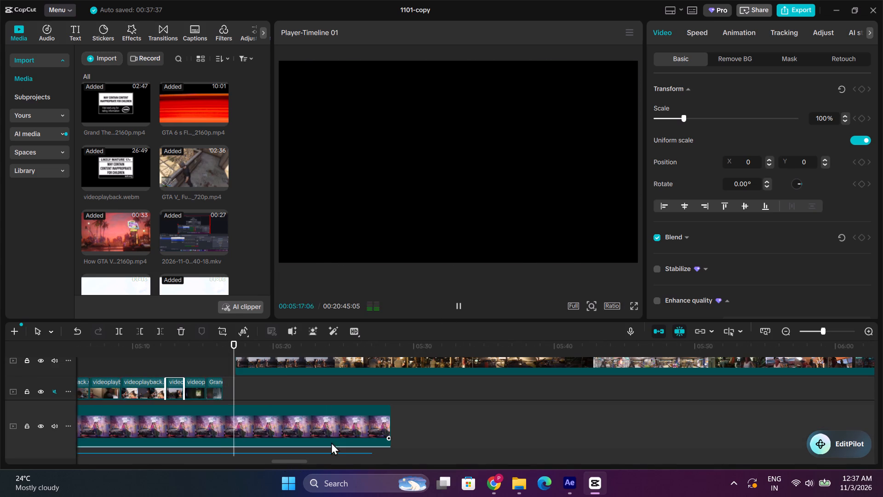
scroll(288, 383, up, 1)
click(515, 344)
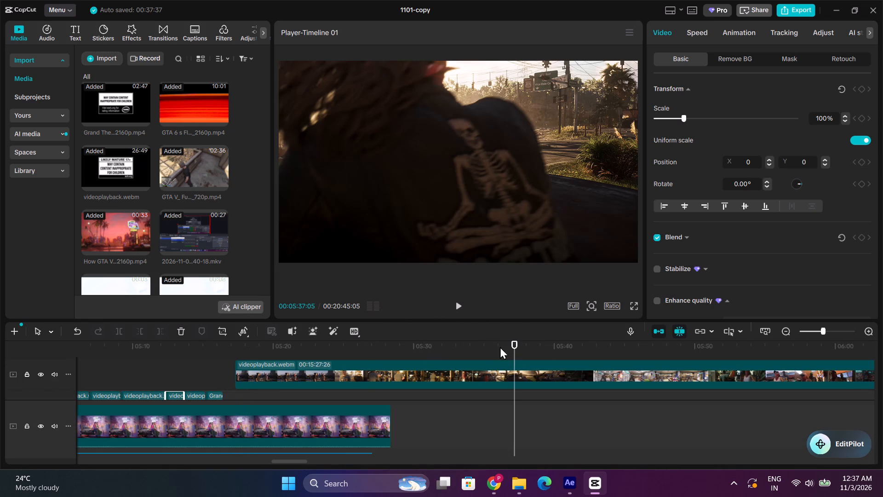
key(space)
double_click(786, 331)
click(614, 359)
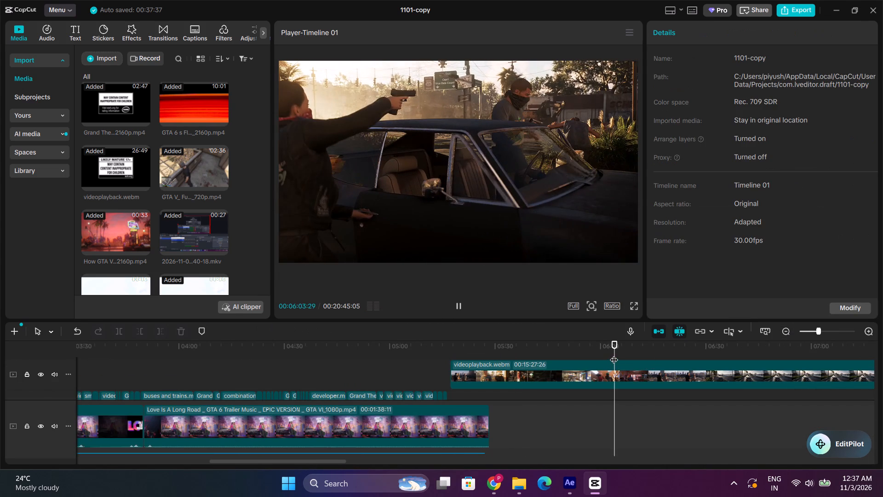
click(614, 354)
drag(611, 332, 626, 329)
drag(614, 342, 634, 343)
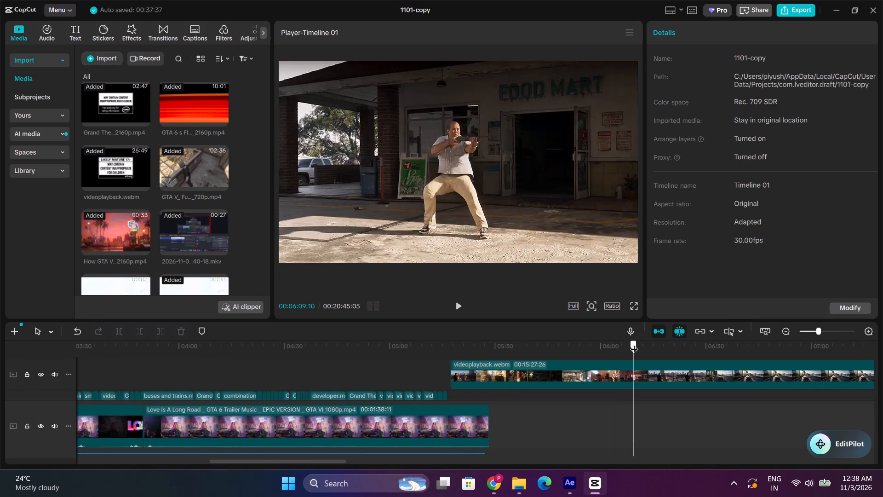
drag(634, 343, 619, 342)
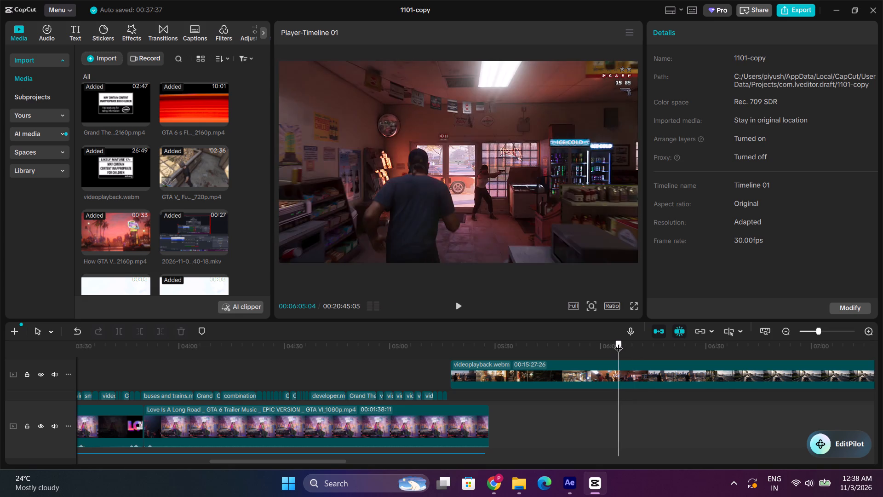
drag(619, 342, 625, 339)
click(616, 376)
click(144, 329)
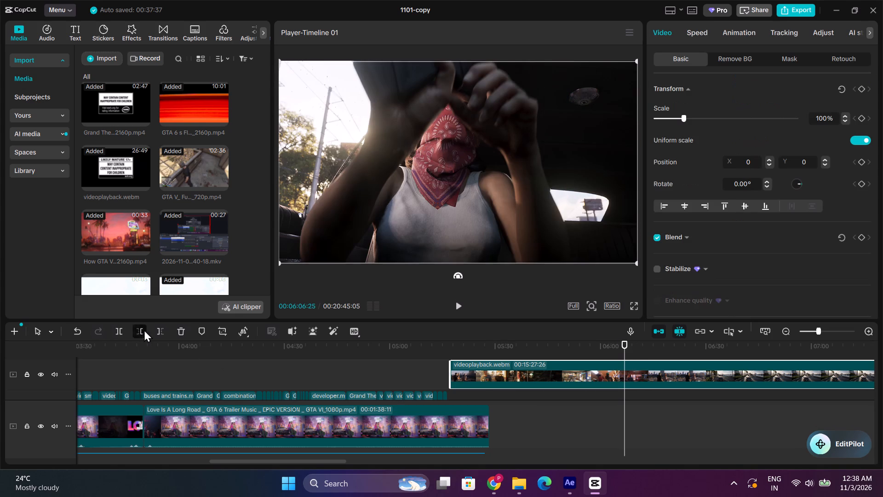
Move the trimmed long videoplayback.webm clip down to the lower track, directly after the last short Grand Theft Auto clip.
key(space)
scroll(614, 390, down, 1)
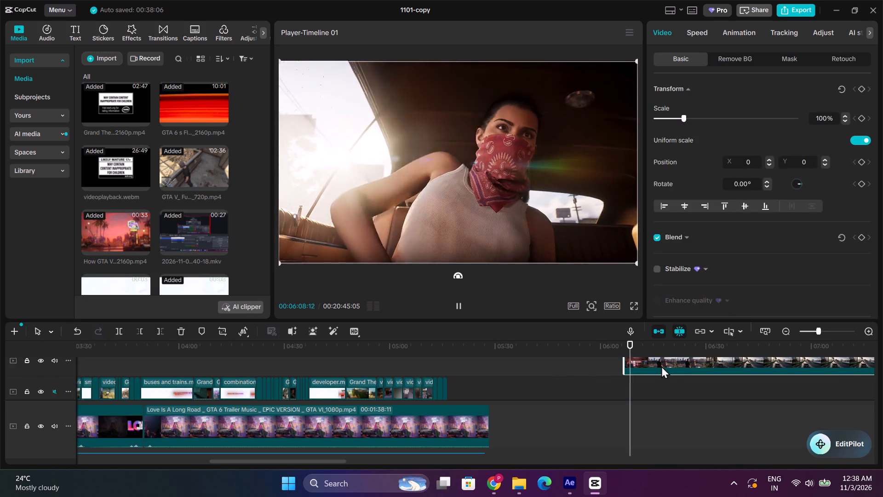
drag(682, 357, 503, 388)
scroll(503, 389, down, 1)
scroll(477, 366, up, 1)
drag(477, 366, 482, 394)
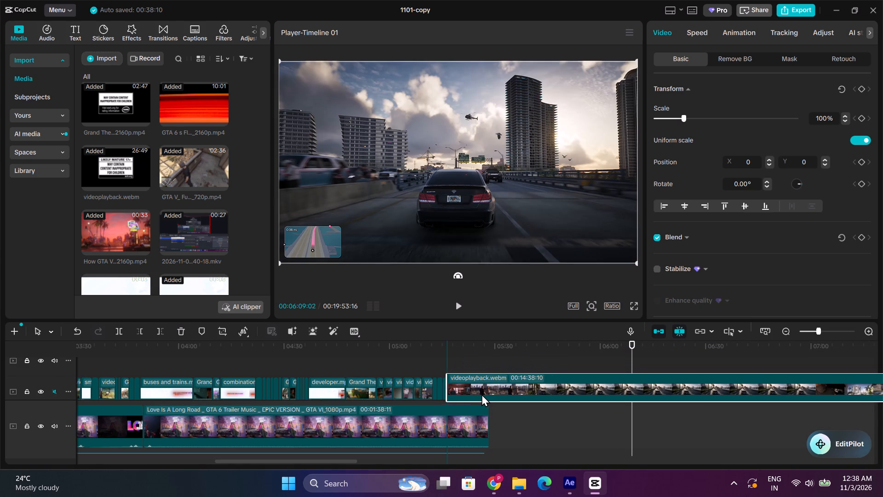
drag(482, 394, 481, 394)
Play across the new join and split the long videoplayback.webm clip at 00:05:20:09, on the Food Mart shotgun shot.
click(442, 350)
key(space)
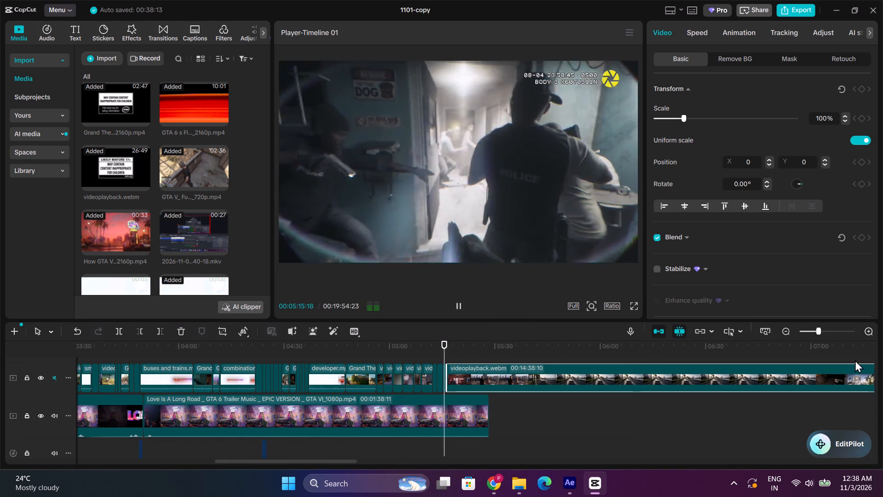
key(space)
key(space)
click(865, 330)
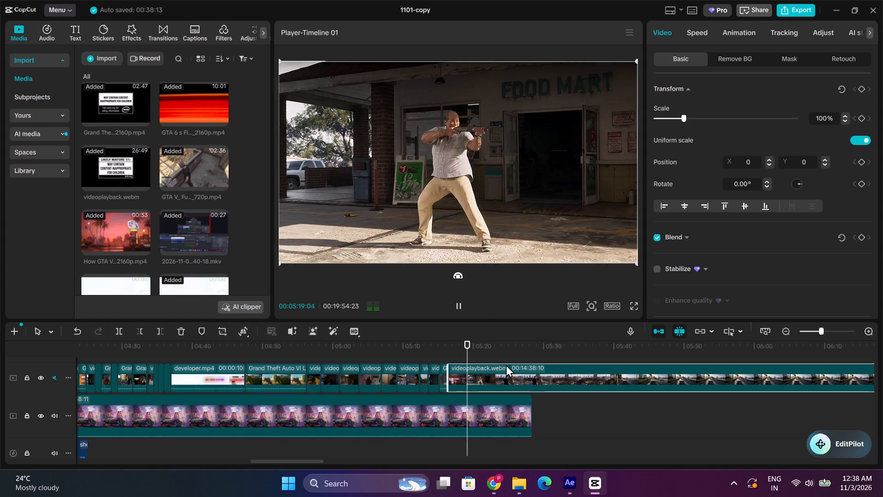
key(space)
key(space)
key(space)
click(116, 330)
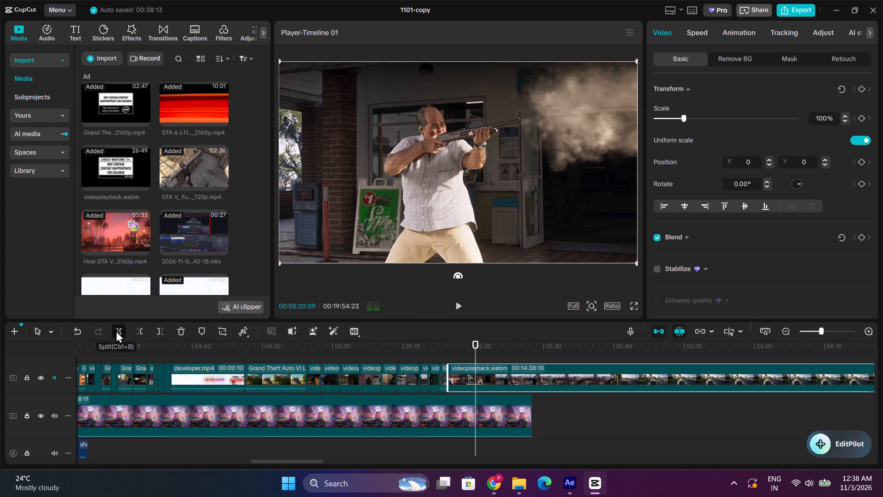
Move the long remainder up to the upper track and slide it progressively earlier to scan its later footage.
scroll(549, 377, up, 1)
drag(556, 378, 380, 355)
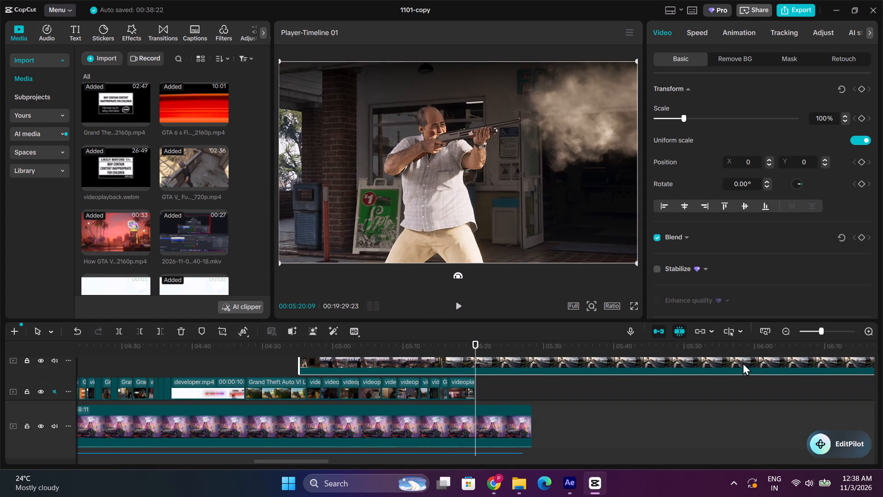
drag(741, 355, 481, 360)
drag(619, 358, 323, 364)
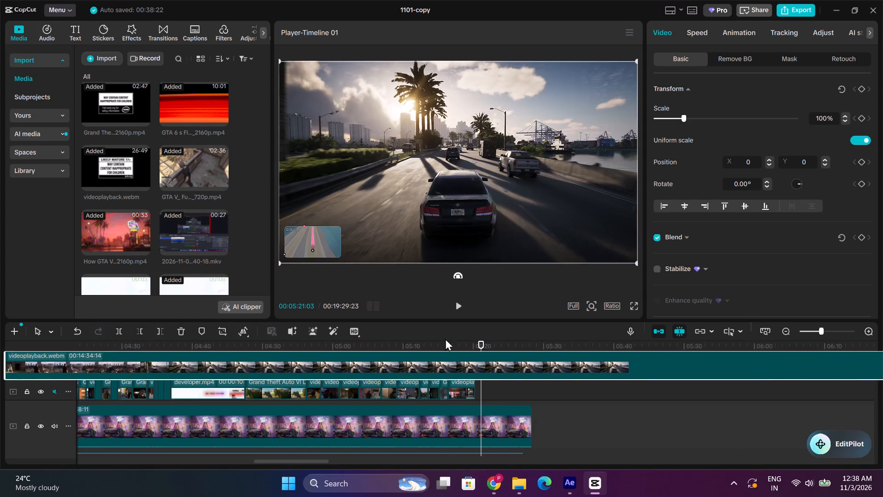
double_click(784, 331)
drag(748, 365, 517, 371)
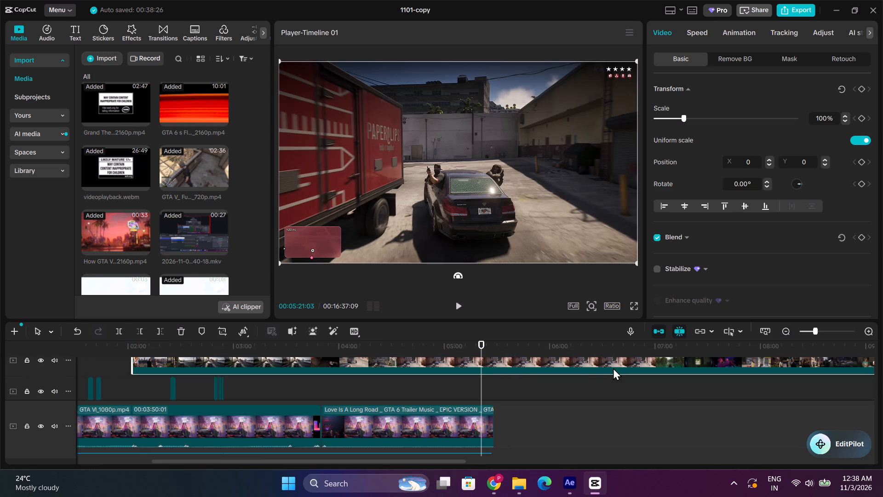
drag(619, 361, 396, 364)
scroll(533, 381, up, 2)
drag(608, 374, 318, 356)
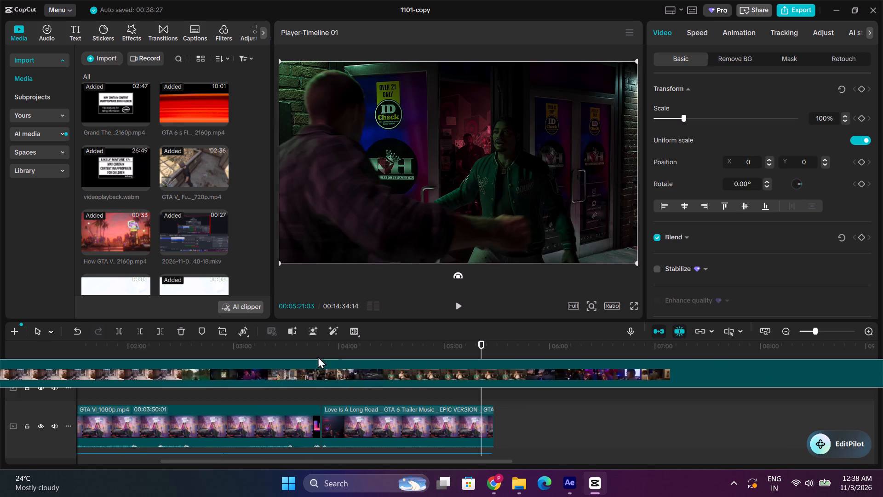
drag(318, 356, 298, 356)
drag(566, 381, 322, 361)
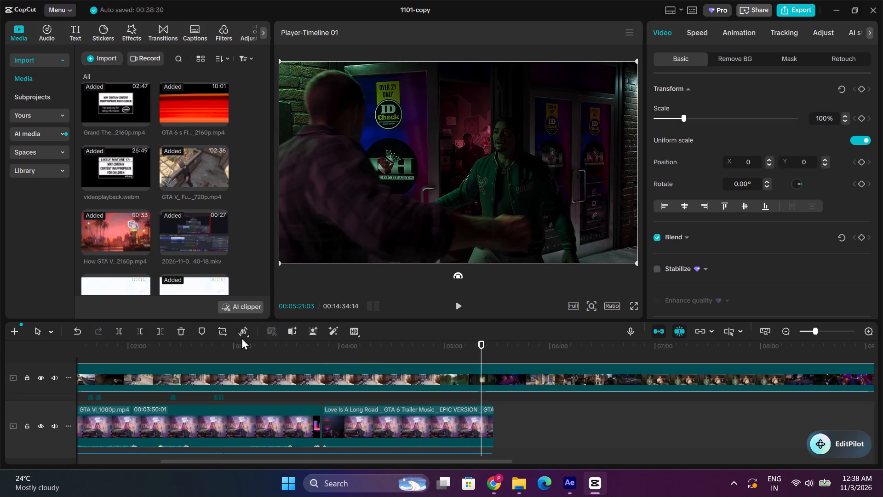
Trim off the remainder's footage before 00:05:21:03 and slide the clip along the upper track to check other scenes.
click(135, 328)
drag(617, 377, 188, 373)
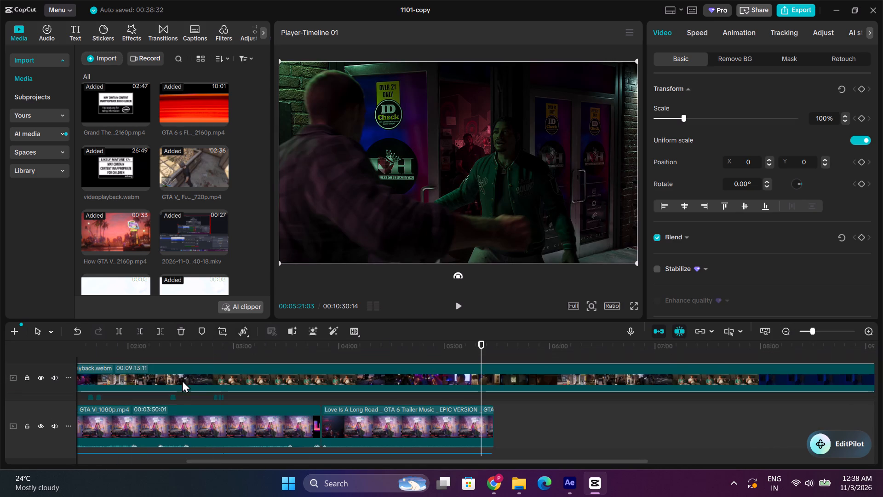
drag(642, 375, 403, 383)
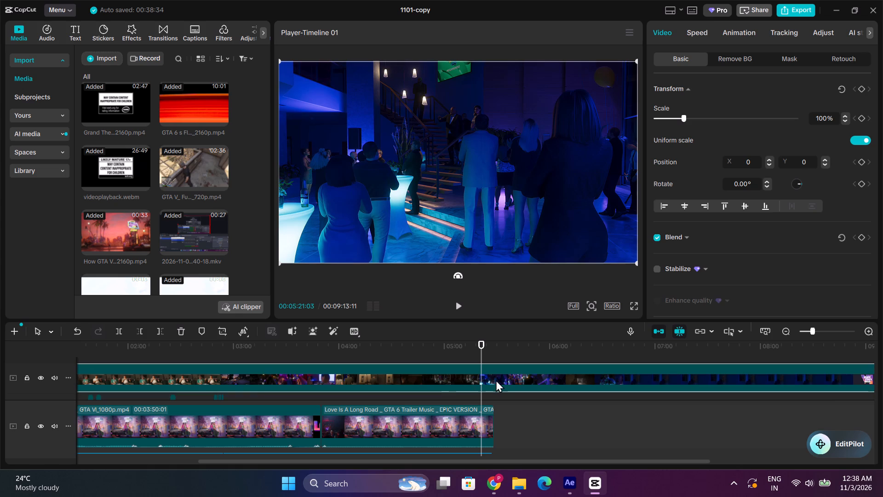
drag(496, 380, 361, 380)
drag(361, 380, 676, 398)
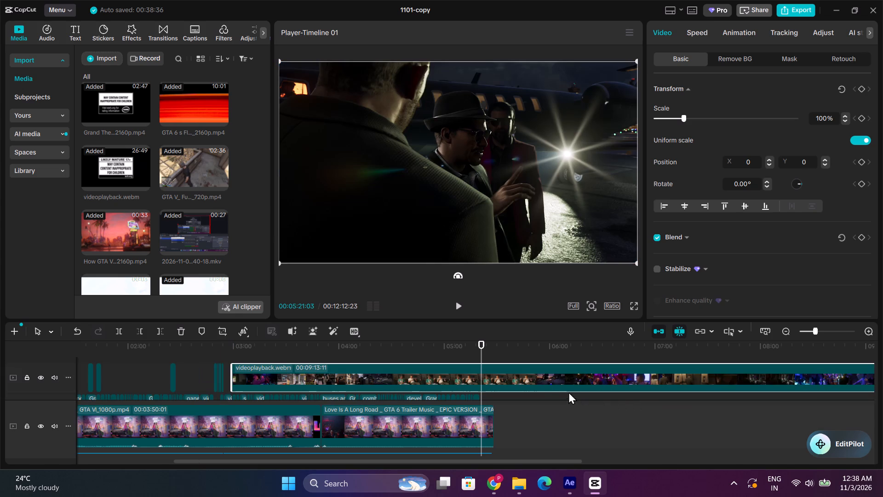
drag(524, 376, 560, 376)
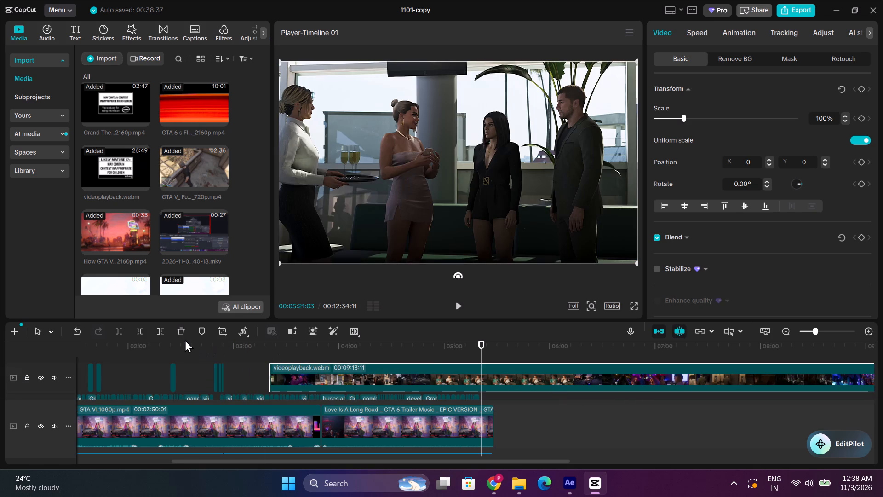
Delete the long remaining videoplayback.webm clip from the upper track.
drag(182, 331, 182, 344)
click(181, 333)
Browse the media library and preview the PlayStation trailer, How GTA VI and Grand Theft Auto VI Trailer 2 files for closing footage.
scroll(191, 254, up, 4)
scroll(183, 181, up, 2)
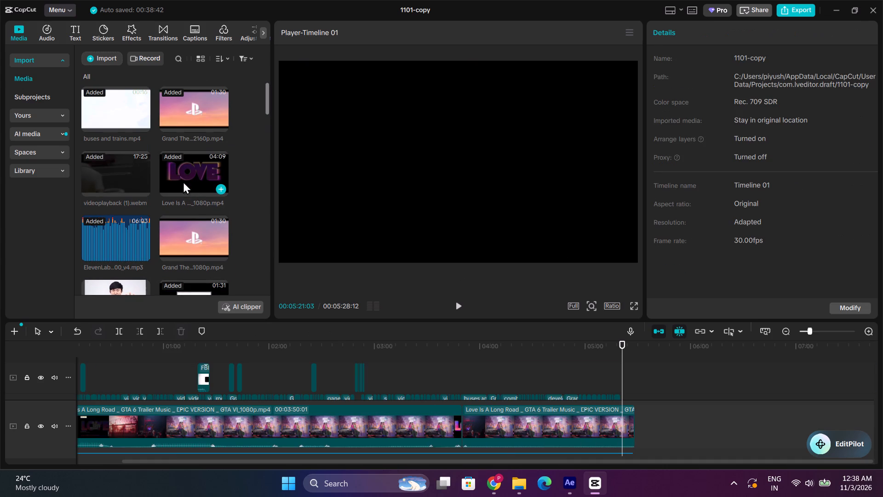
click(194, 122)
scroll(173, 230, down, 8)
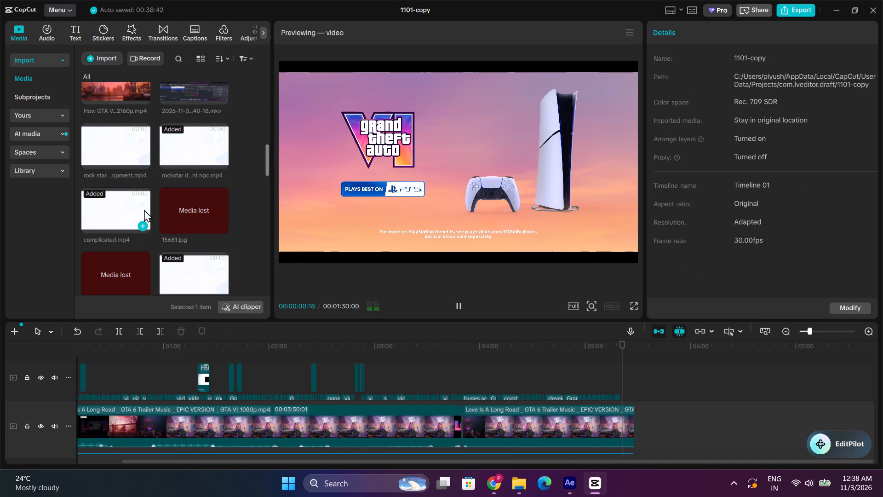
scroll(144, 209, down, 6)
scroll(144, 209, up, 7)
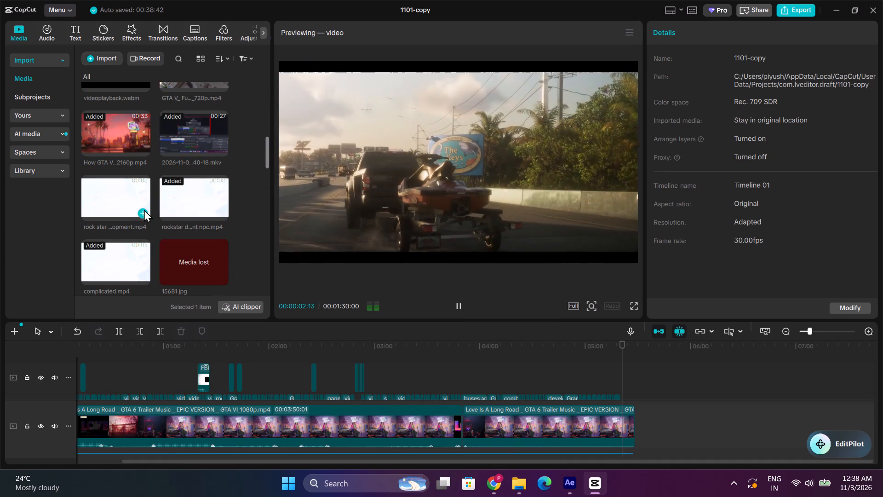
scroll(155, 206, down, 11)
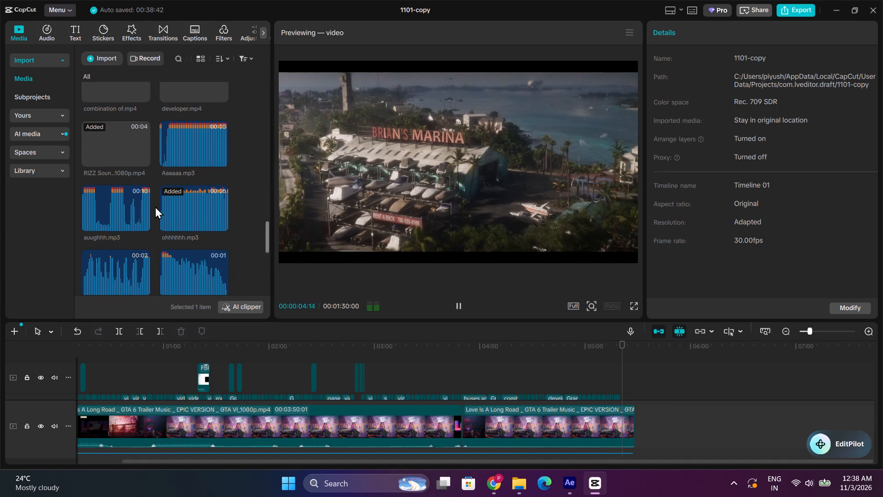
scroll(155, 206, up, 13)
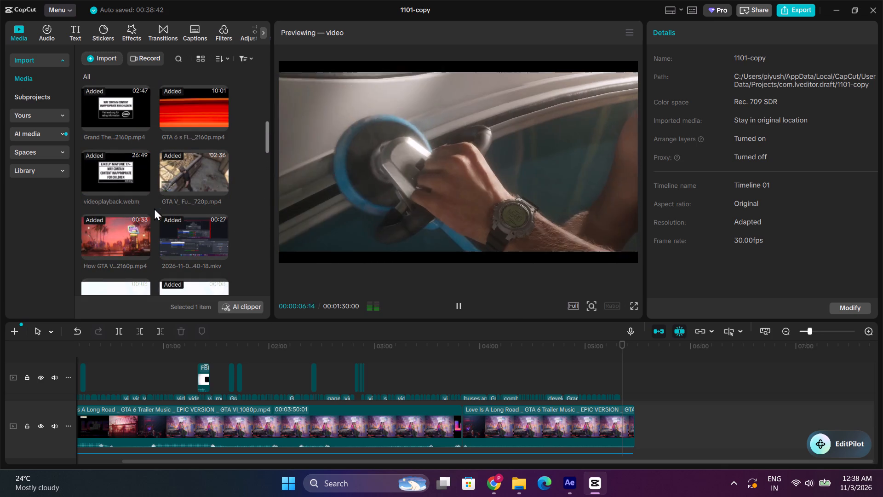
click(126, 231)
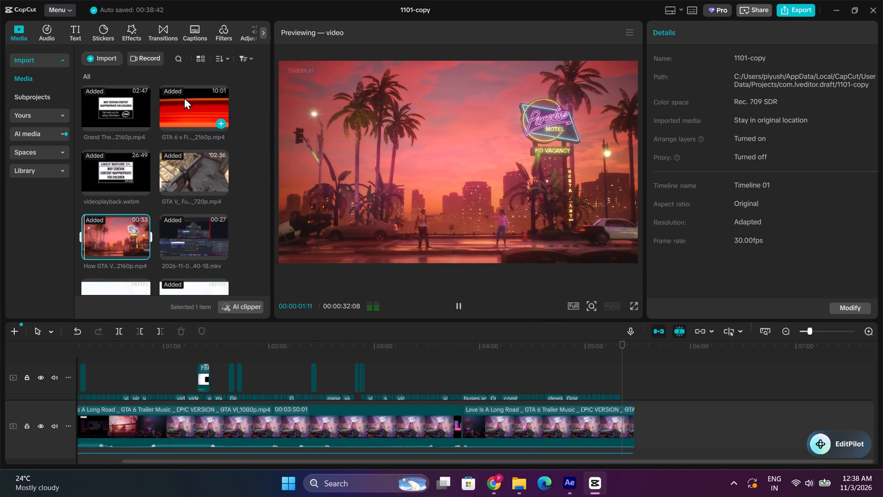
click(124, 84)
click(115, 99)
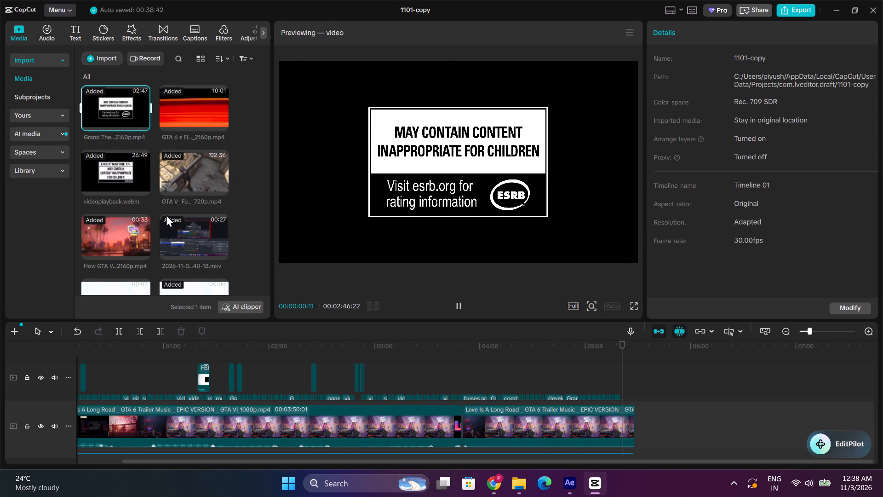
scroll(181, 233, up, 2)
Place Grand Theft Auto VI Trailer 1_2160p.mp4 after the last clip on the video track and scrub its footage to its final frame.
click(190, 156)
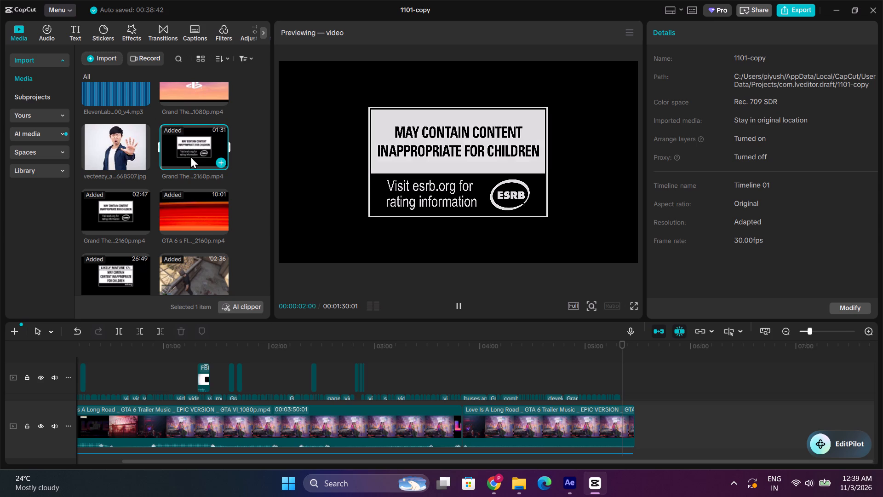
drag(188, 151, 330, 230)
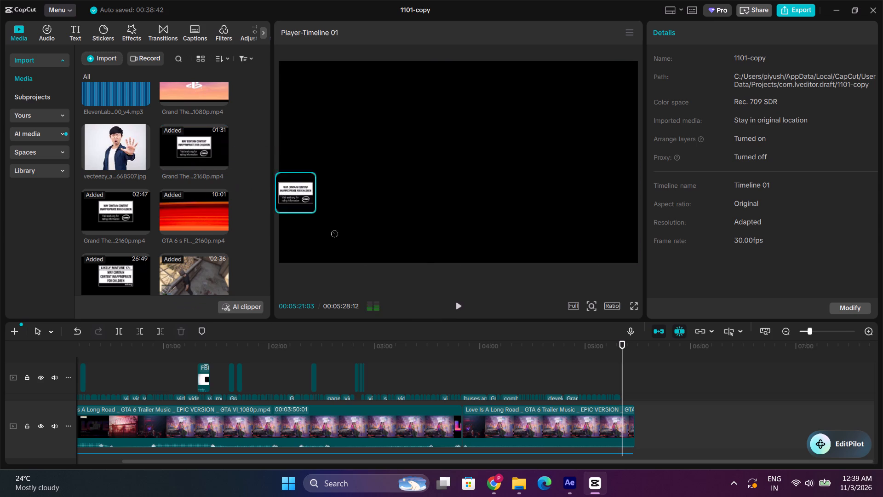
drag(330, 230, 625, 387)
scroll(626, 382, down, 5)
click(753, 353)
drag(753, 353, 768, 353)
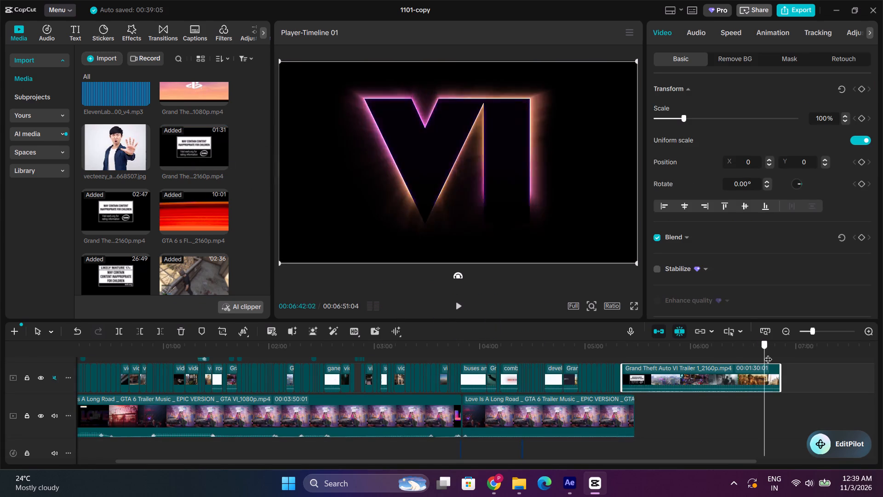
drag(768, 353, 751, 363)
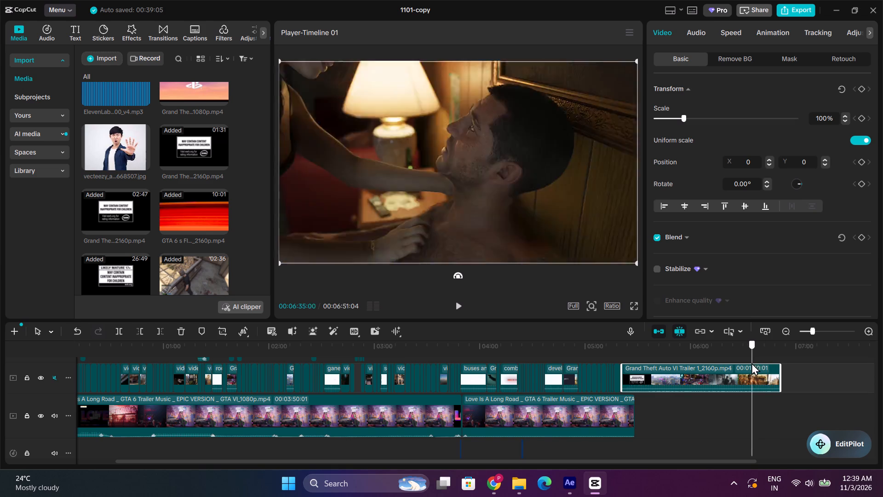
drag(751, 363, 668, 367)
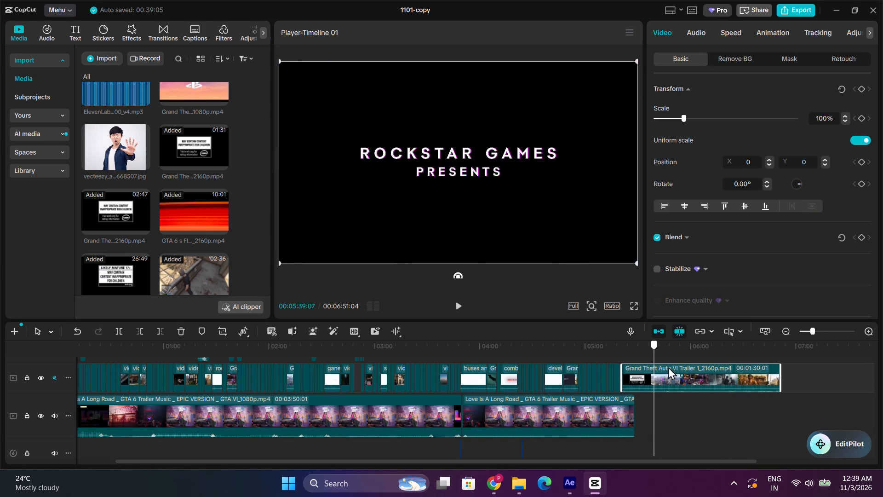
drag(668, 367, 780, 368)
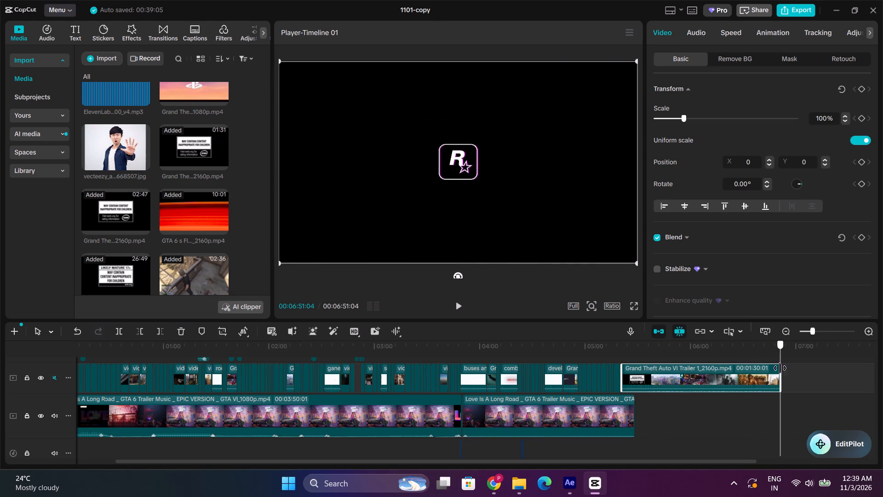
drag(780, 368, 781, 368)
Place Grand Theft Auto VI Trailer 2_2160p.mp4 on the upper track from about 00:04:09 and trim off its footage before the bridge shot at 00:06:42:20.
drag(110, 225, 497, 347)
scroll(673, 366, up, 2)
click(755, 346)
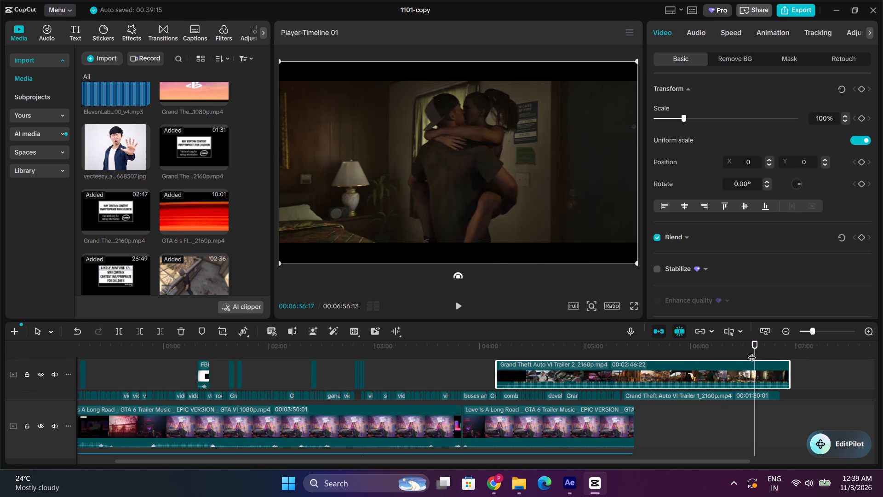
drag(753, 352, 768, 354)
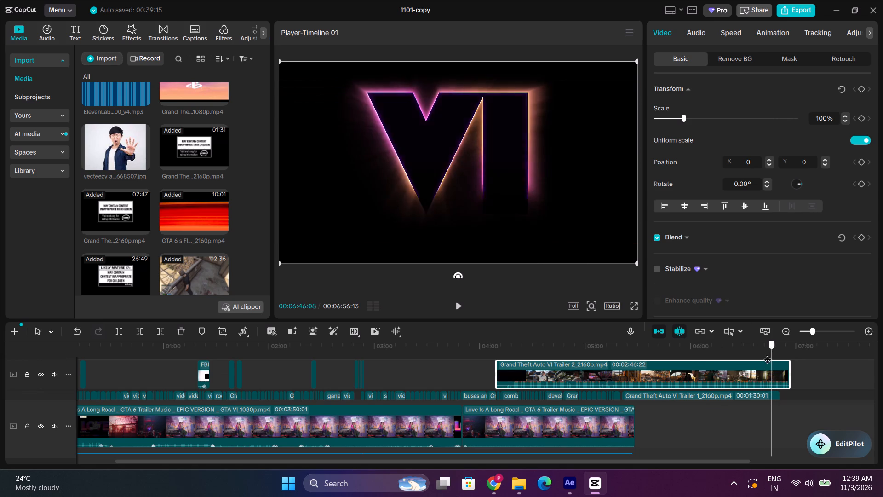
drag(768, 354, 757, 357)
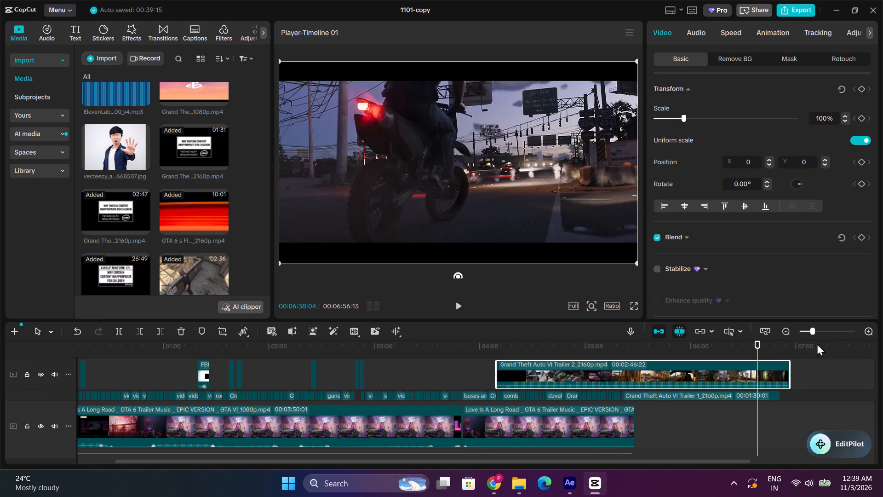
click(864, 328)
double_click(869, 328)
drag(756, 345, 791, 345)
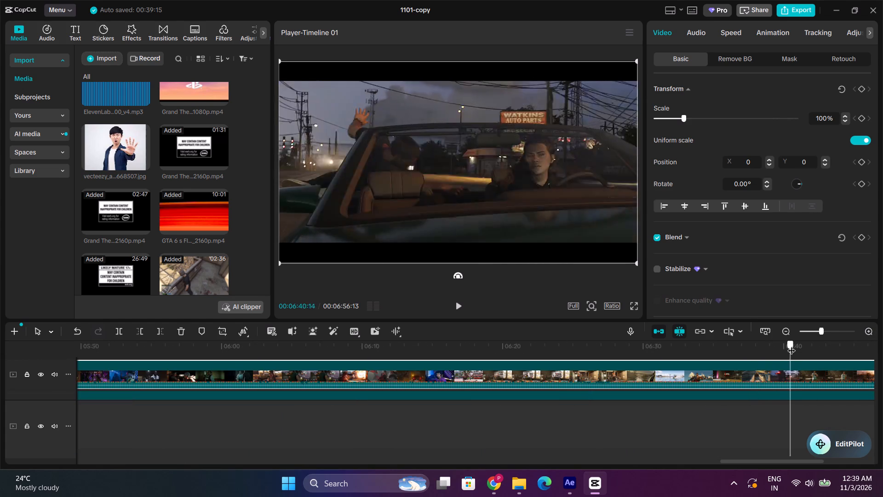
drag(791, 345, 824, 342)
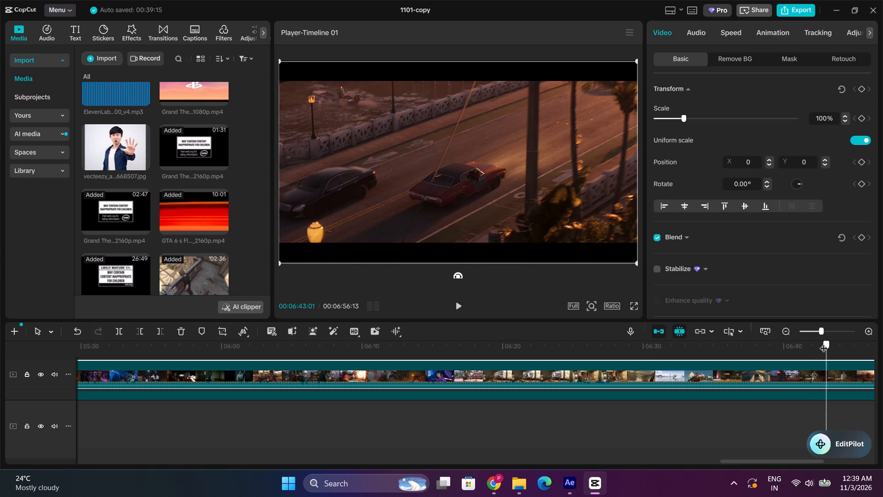
drag(824, 342, 821, 343)
click(144, 330)
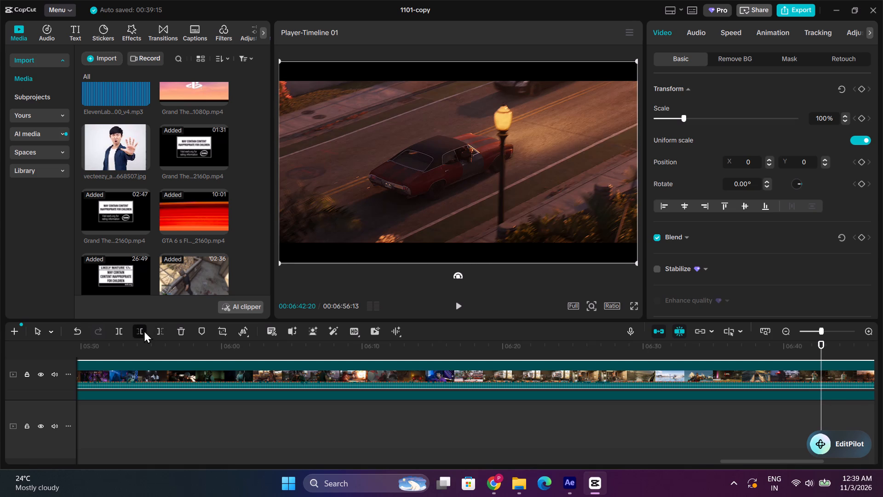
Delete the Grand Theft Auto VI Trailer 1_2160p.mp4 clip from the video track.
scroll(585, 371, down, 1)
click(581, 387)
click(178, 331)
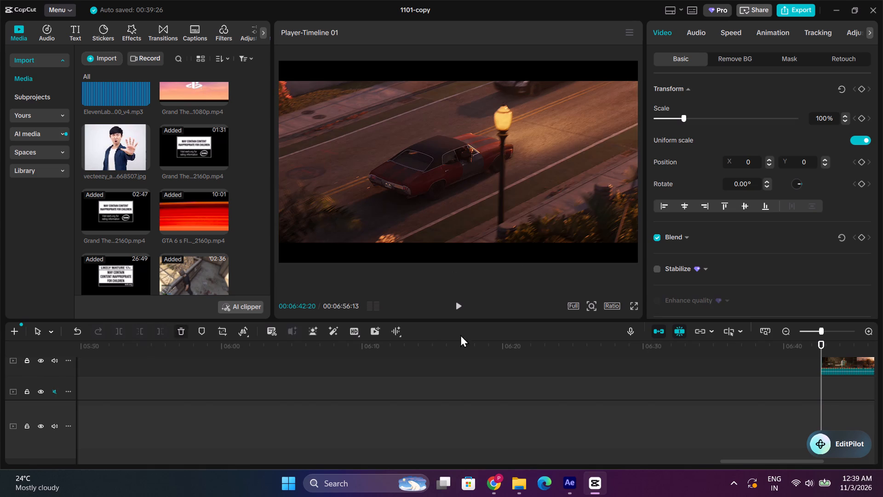
Move the trimmed Trailer 2 clip down to the gameplay clips' track, directly after the last videoplayback.webm clip at 00:05:20:09.
drag(838, 359, 815, 395)
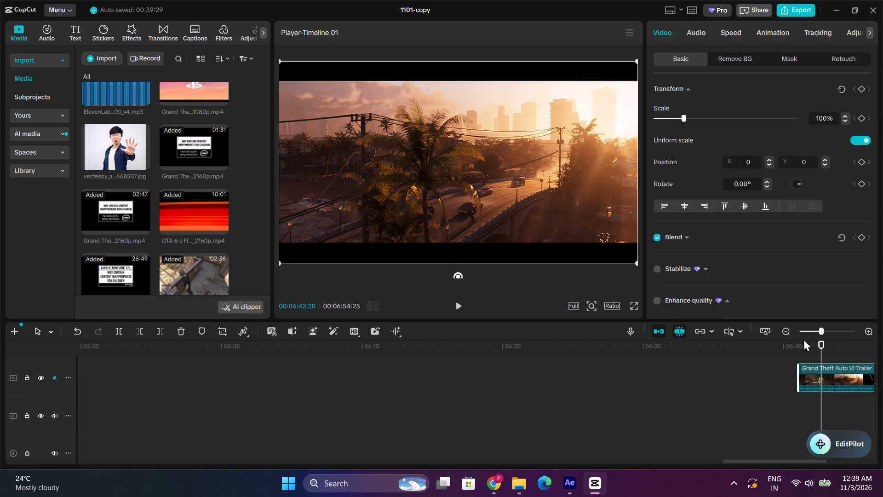
click(780, 328)
double_click(790, 329)
drag(820, 375, 680, 385)
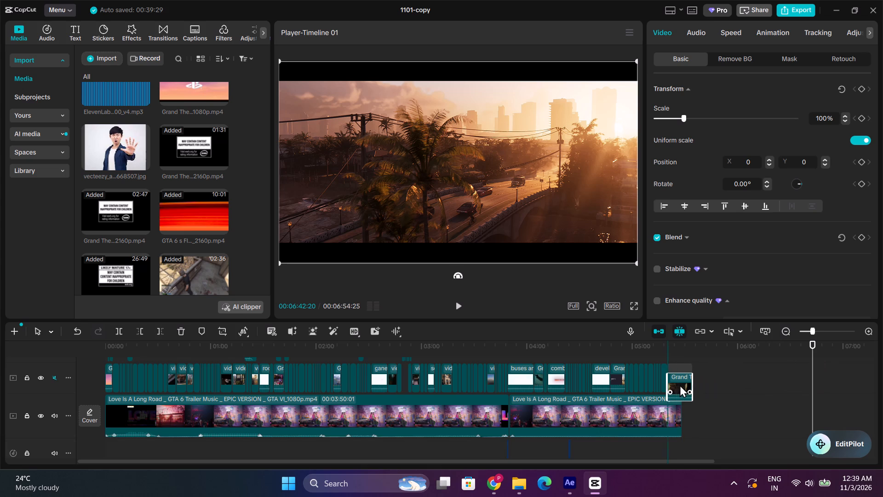
drag(680, 385, 677, 385)
Play the Trailer 2 clip from the join at 00:05:20:09 and check where the skyline shot fades to black.
click(865, 332)
double_click(872, 332)
drag(512, 353, 499, 357)
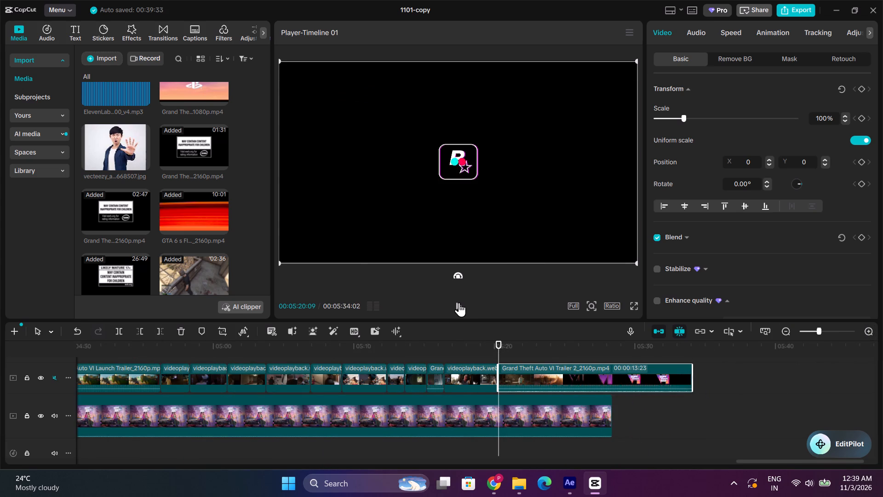
click(459, 302)
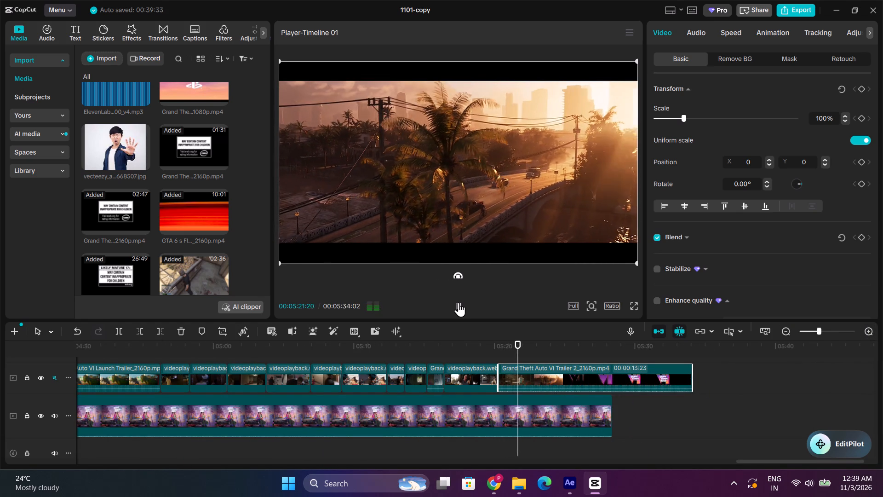
click(459, 302)
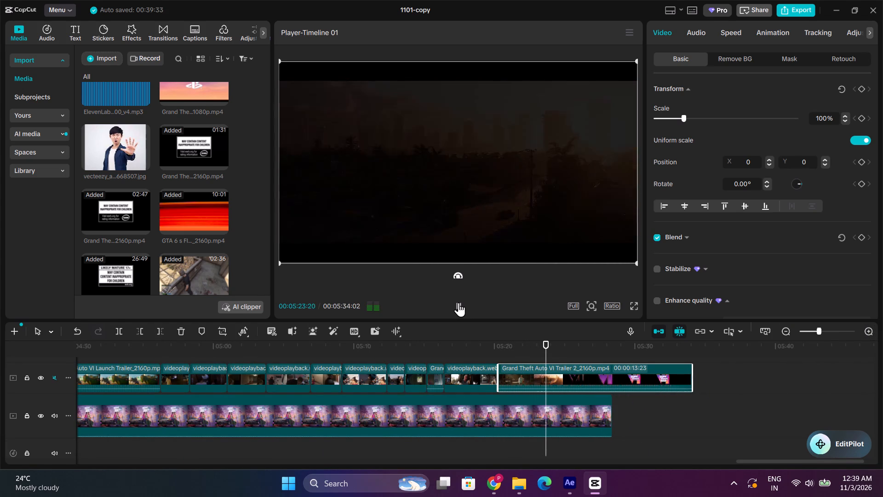
drag(549, 353, 543, 353)
click(535, 353)
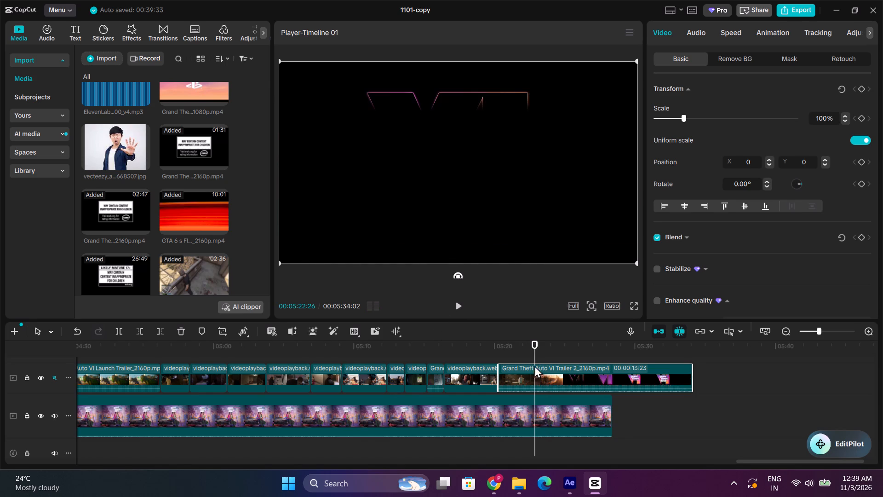
Slide the Trailer 2 clip later to start at about 00:05:25 and trim off its footage after the music's end at 00:05:28:12.
drag(537, 373, 614, 373)
click(581, 347)
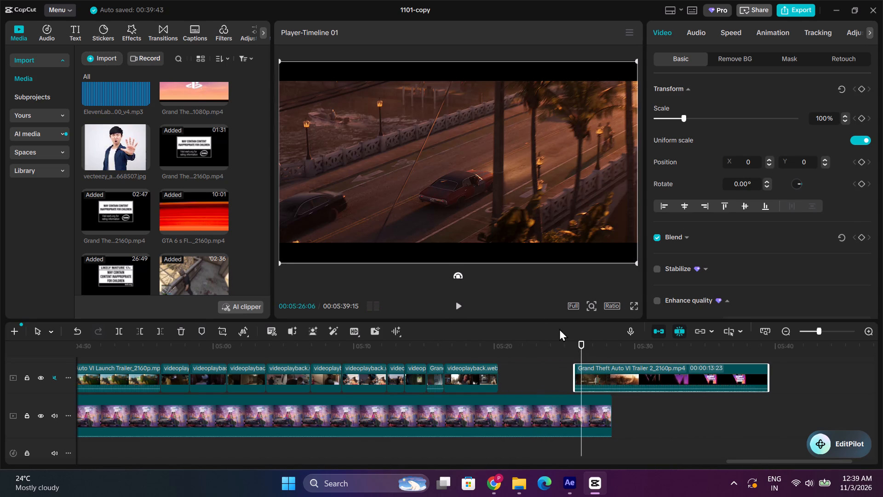
click(464, 308)
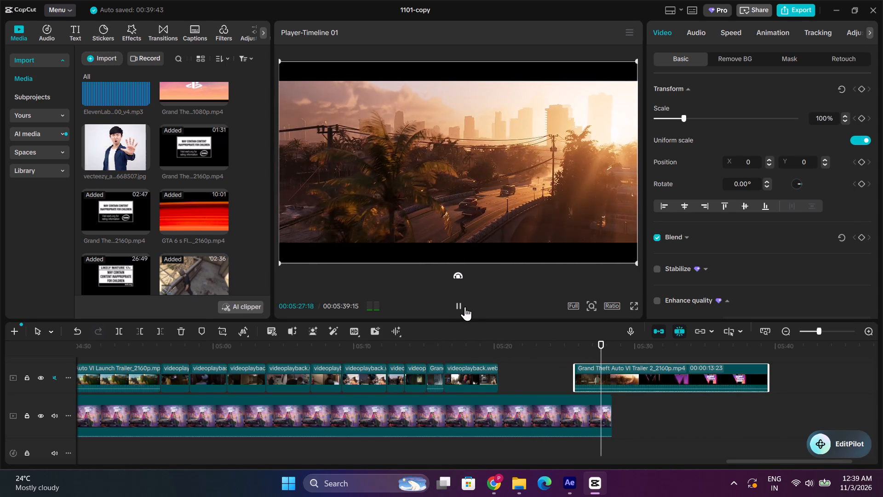
click(465, 306)
click(614, 342)
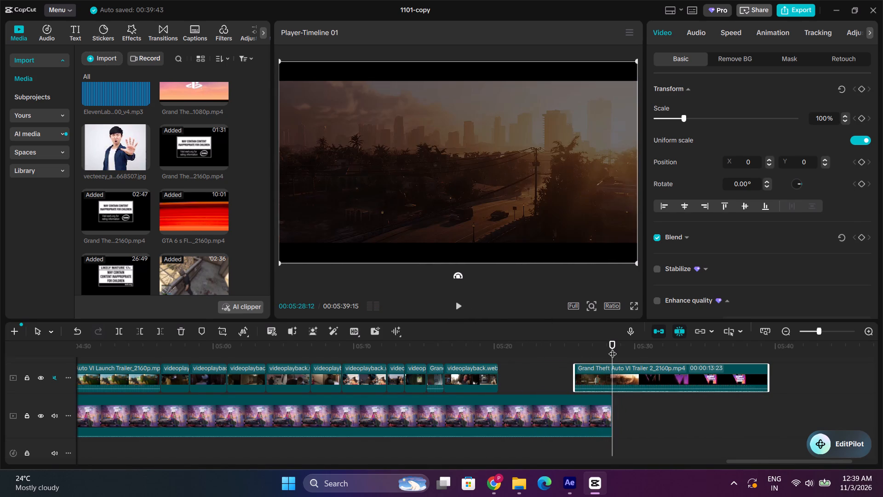
drag(627, 375, 619, 376)
drag(620, 379, 628, 381)
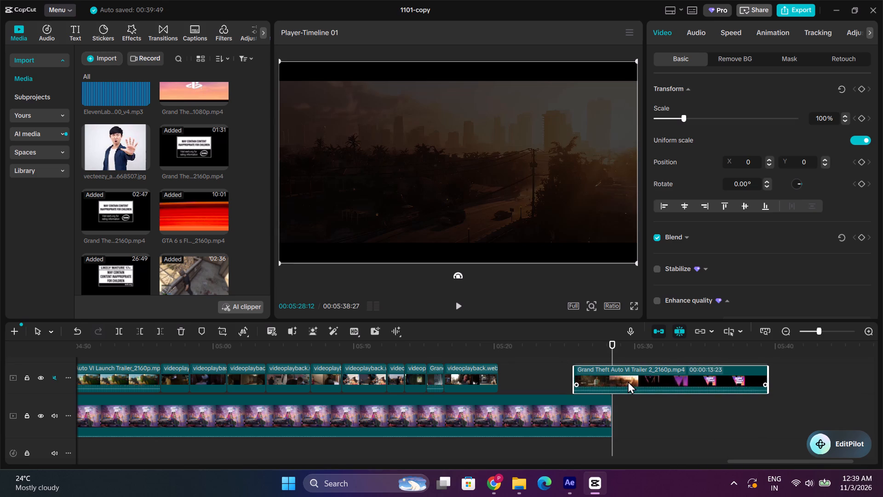
click(158, 325)
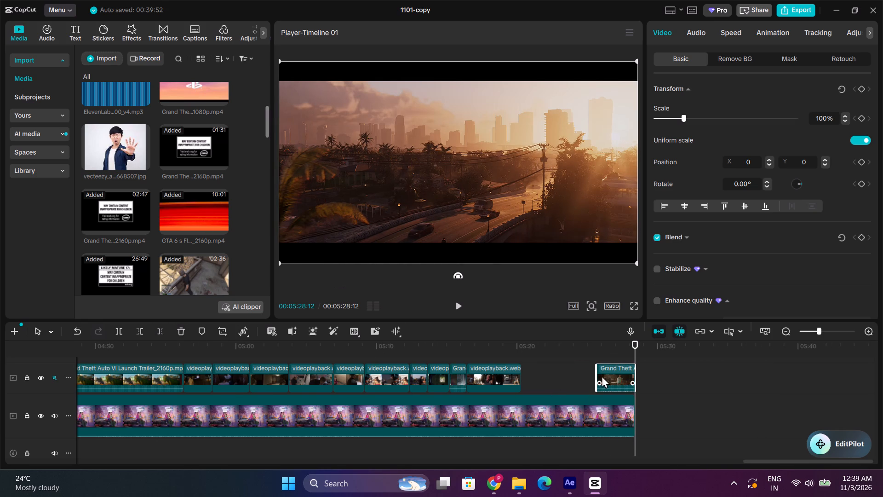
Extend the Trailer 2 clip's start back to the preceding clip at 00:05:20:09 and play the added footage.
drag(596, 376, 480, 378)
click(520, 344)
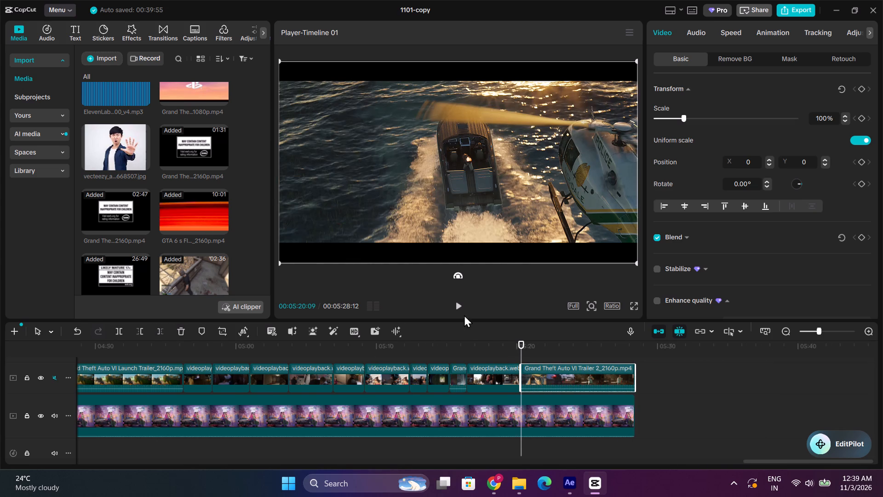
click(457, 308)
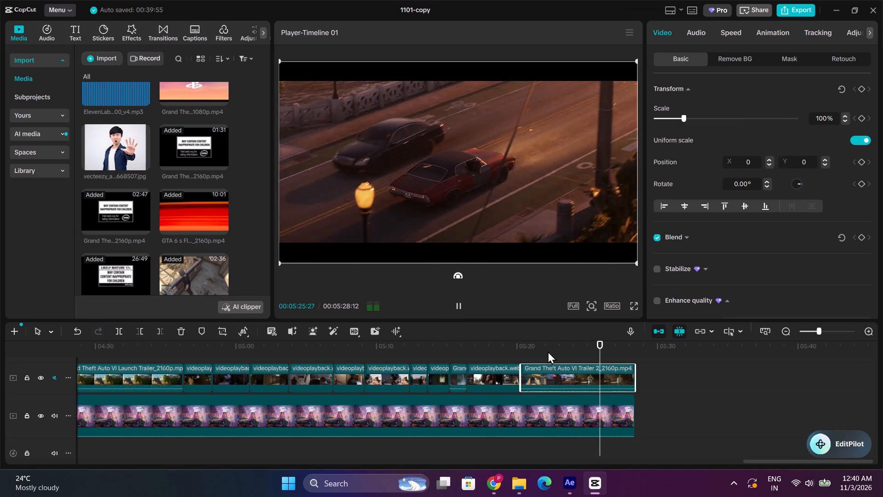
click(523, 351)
Trim the start of the Trailer 2 clip to 00:05:24:15, on the shot of the couple in the car.
drag(523, 376, 582, 376)
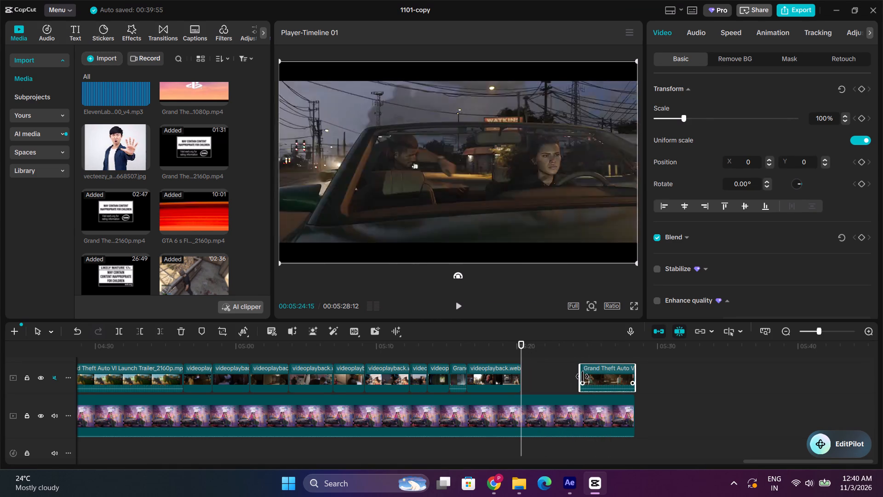
drag(582, 376, 582, 377)
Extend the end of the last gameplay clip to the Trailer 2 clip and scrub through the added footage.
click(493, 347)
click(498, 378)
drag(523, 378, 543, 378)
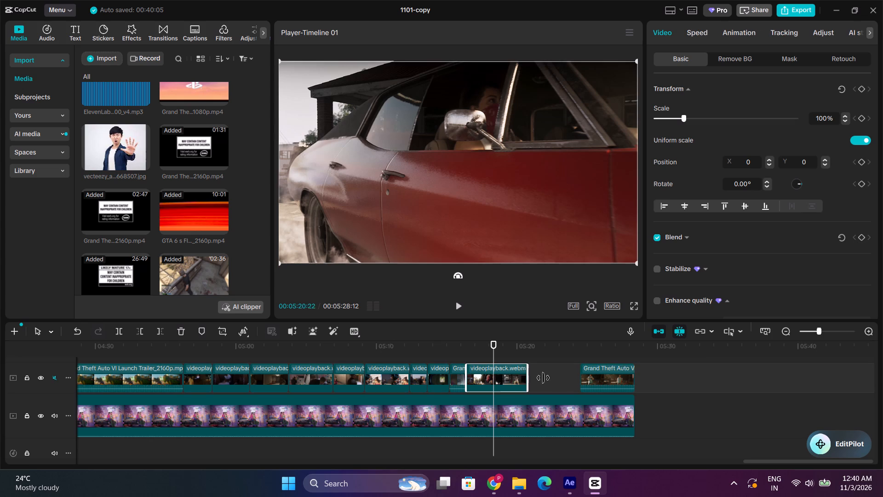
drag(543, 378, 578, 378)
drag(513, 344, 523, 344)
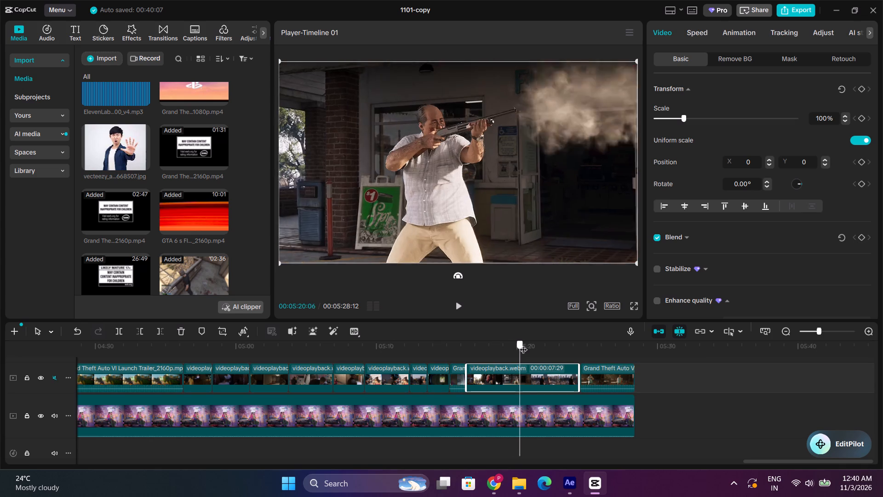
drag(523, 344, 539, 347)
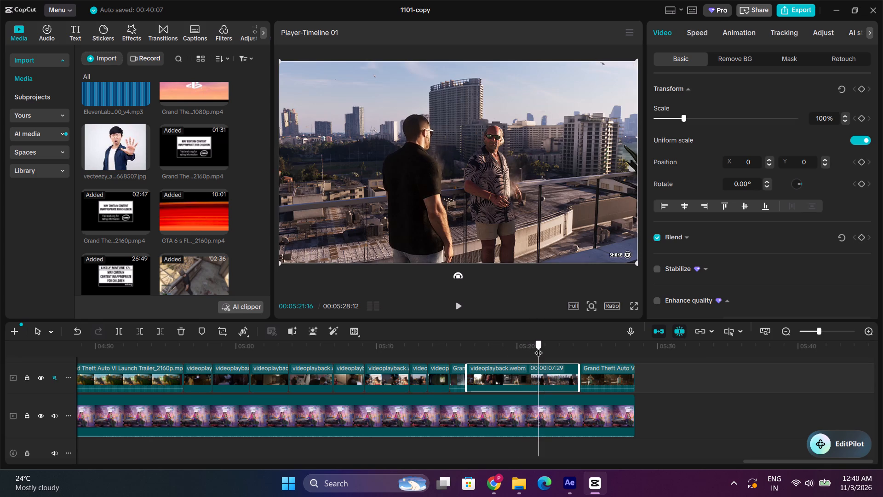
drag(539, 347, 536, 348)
Trim the end of the last videoplayback.webm clip back to a length of 00:00:02:14.
click(543, 384)
drag(578, 377, 541, 386)
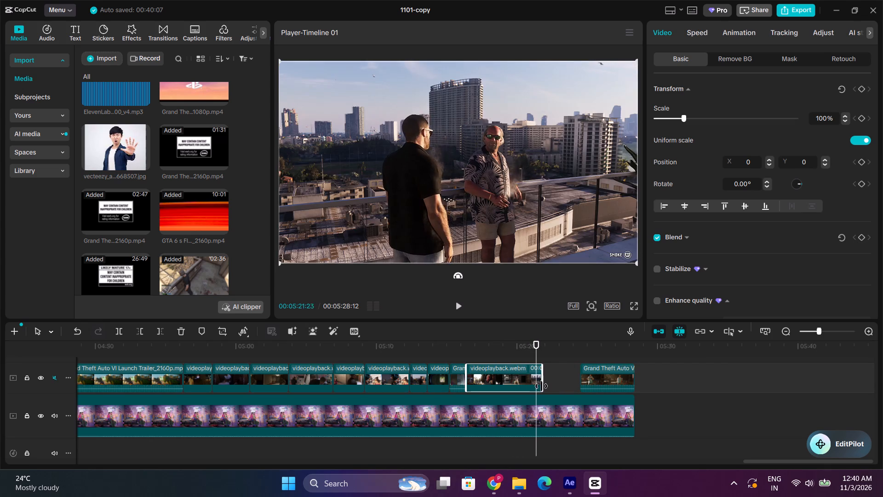
drag(541, 386, 501, 388)
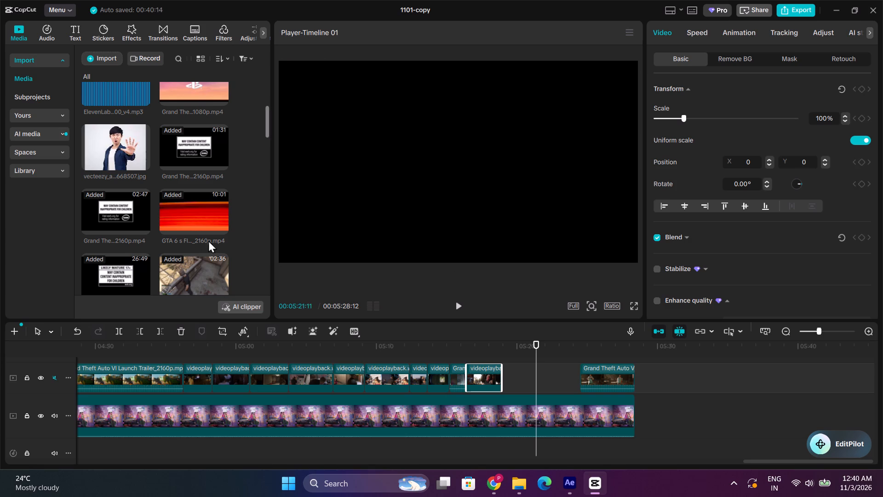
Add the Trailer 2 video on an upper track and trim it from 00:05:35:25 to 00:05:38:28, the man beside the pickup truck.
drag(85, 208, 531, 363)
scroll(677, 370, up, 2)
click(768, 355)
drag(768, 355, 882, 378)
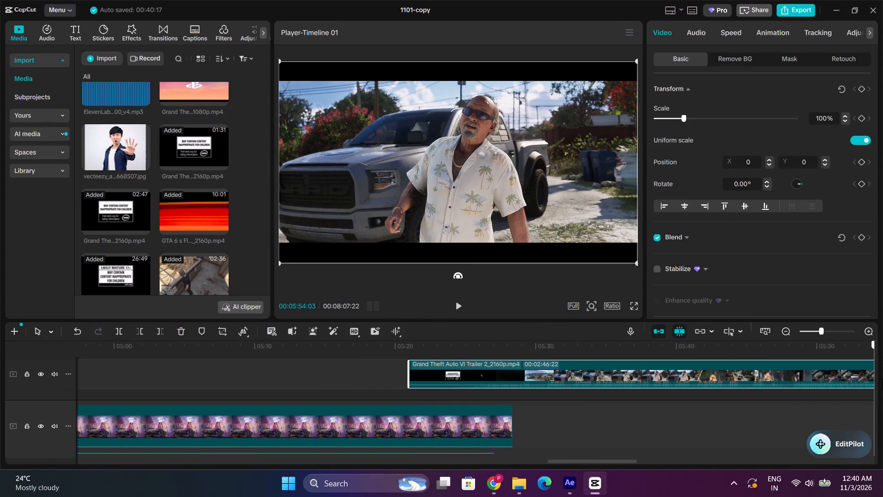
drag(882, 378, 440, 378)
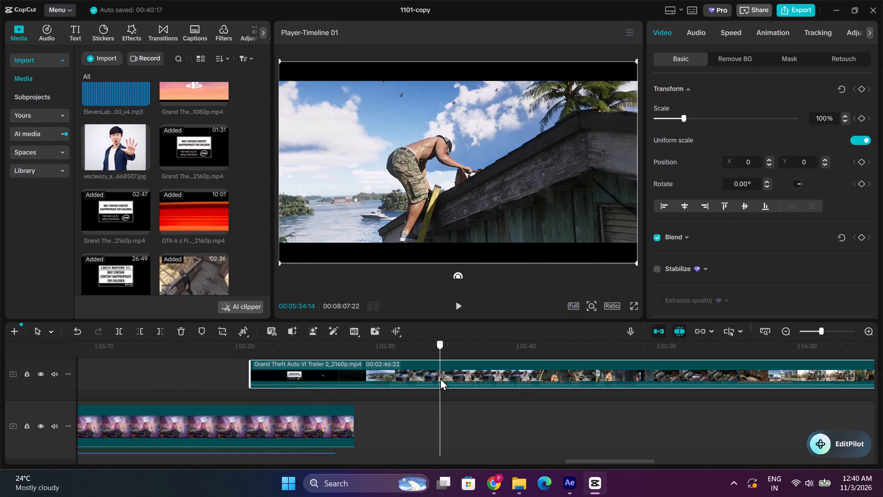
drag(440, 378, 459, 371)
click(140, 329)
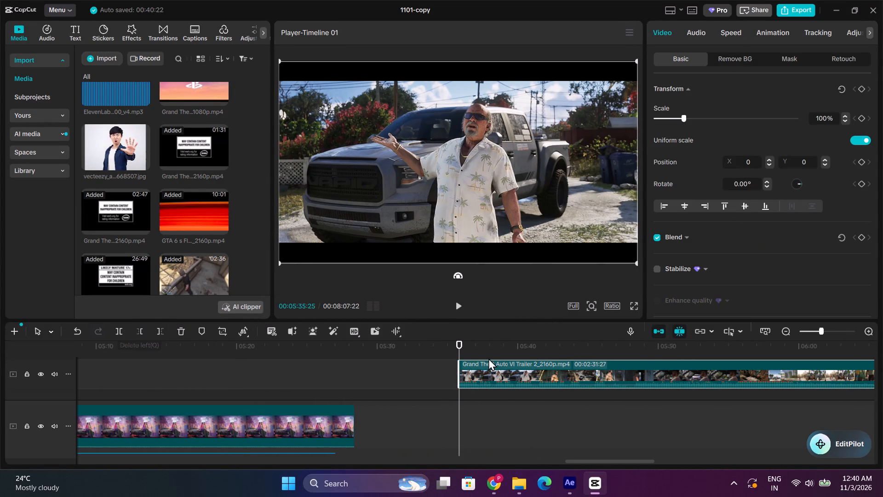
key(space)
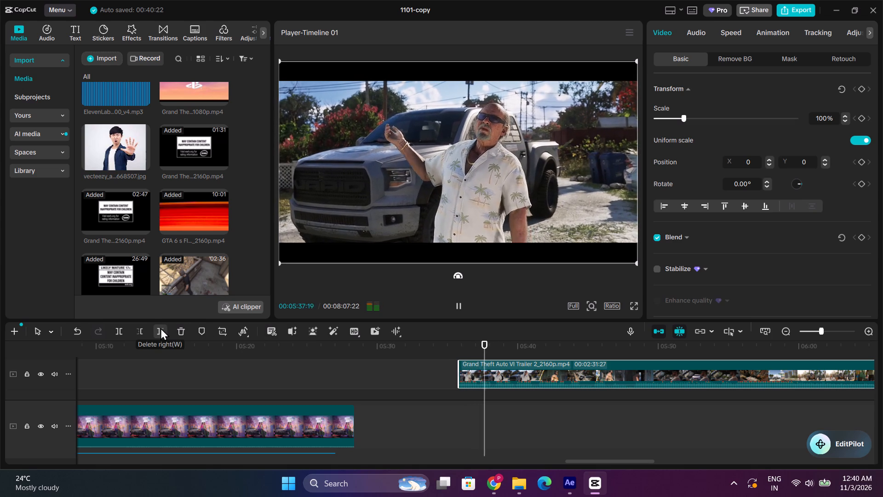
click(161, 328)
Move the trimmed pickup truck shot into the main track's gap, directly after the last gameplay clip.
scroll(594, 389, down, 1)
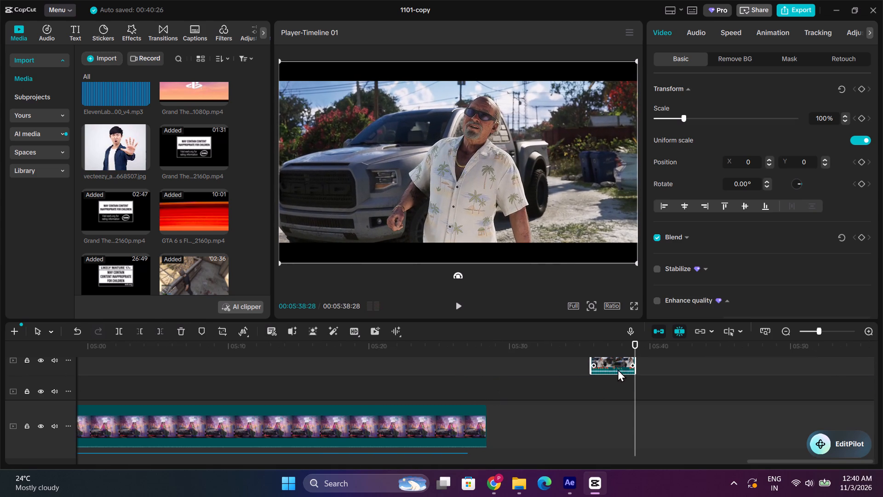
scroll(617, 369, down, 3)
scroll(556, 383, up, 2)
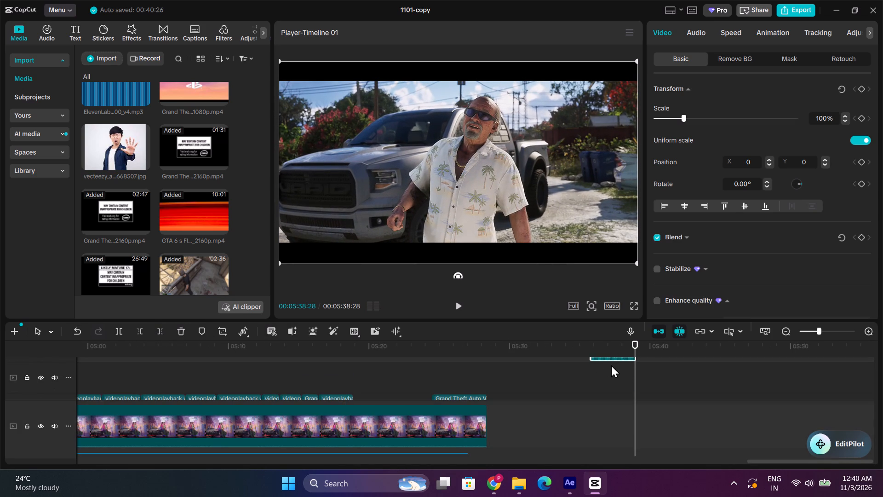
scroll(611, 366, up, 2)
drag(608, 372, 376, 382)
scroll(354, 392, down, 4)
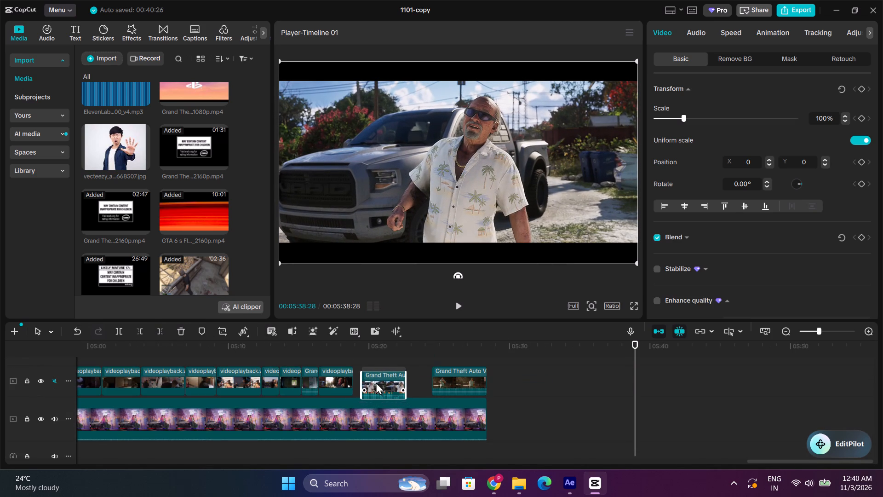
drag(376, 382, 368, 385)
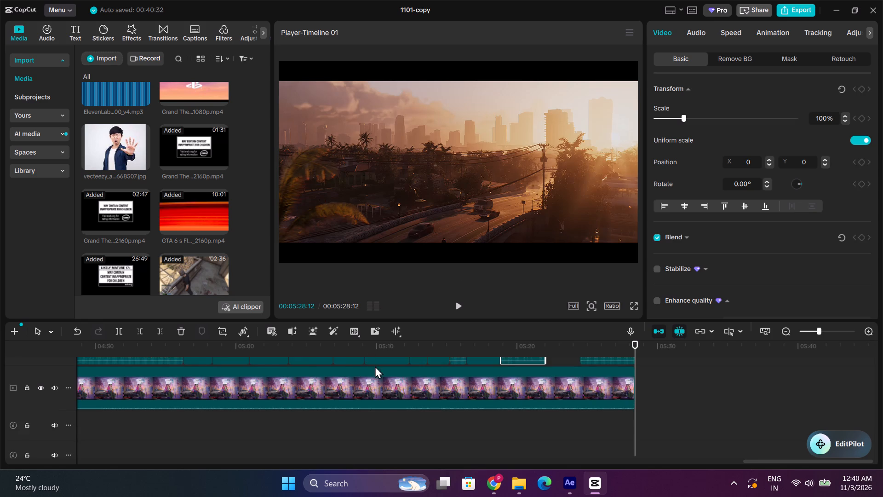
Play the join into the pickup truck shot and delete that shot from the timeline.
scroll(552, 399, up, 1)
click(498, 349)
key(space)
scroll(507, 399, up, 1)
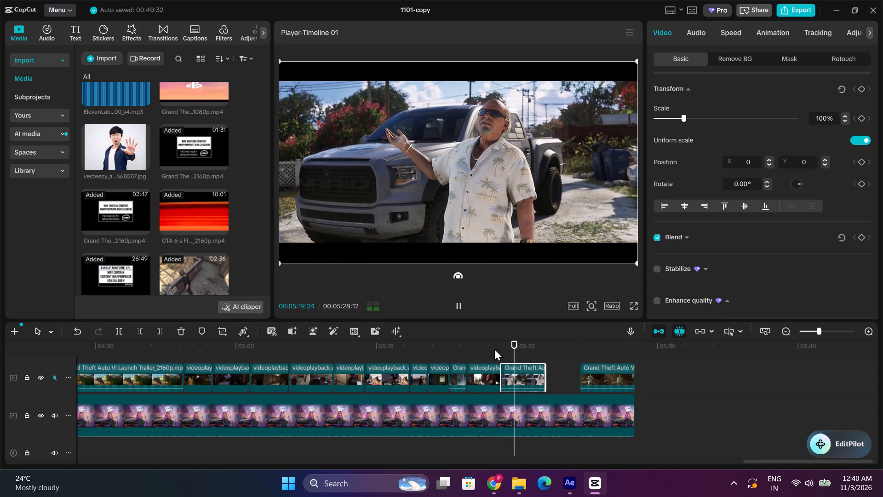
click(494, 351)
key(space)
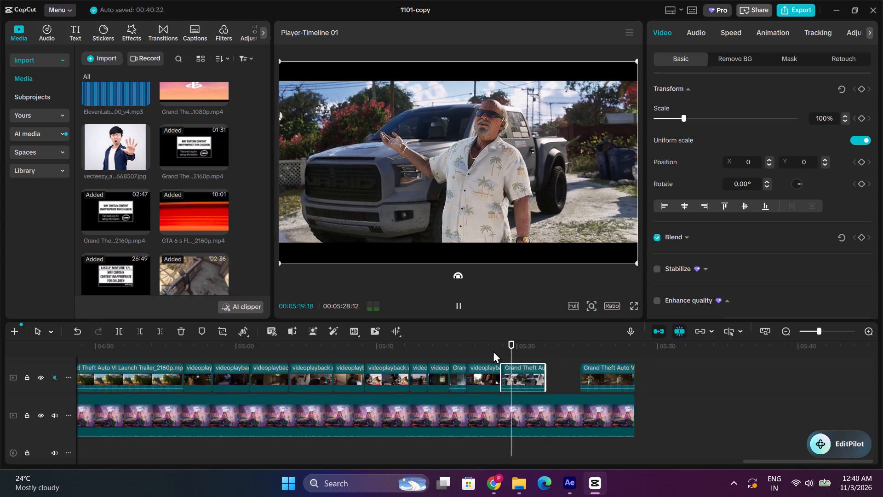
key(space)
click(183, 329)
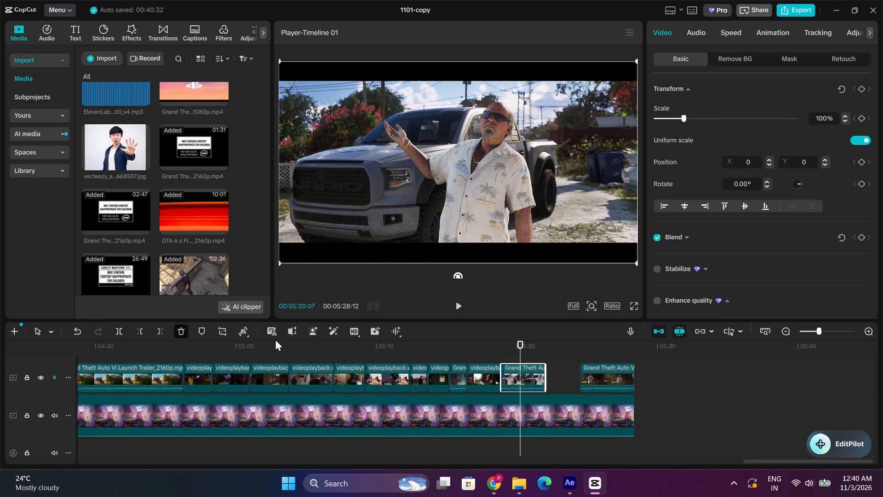
Scale the closing Trailer 2 clip up to 133% so it fills the frame.
drag(487, 348, 607, 361)
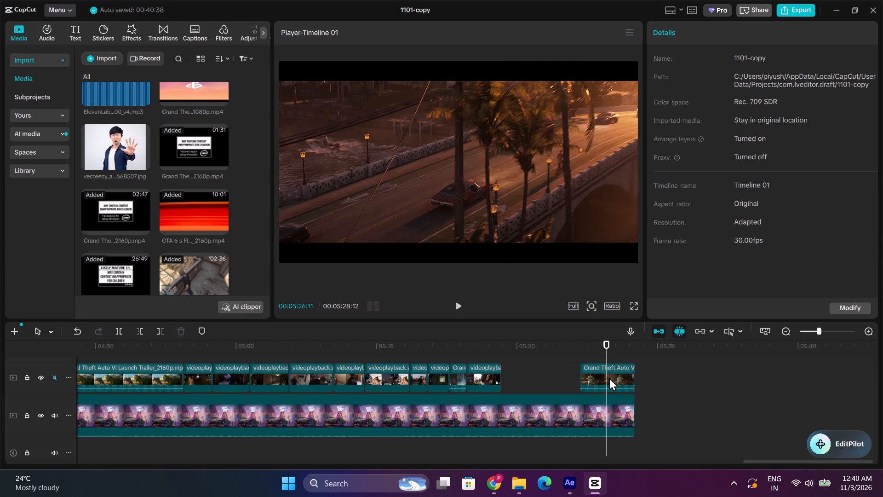
click(609, 378)
drag(688, 116, 689, 120)
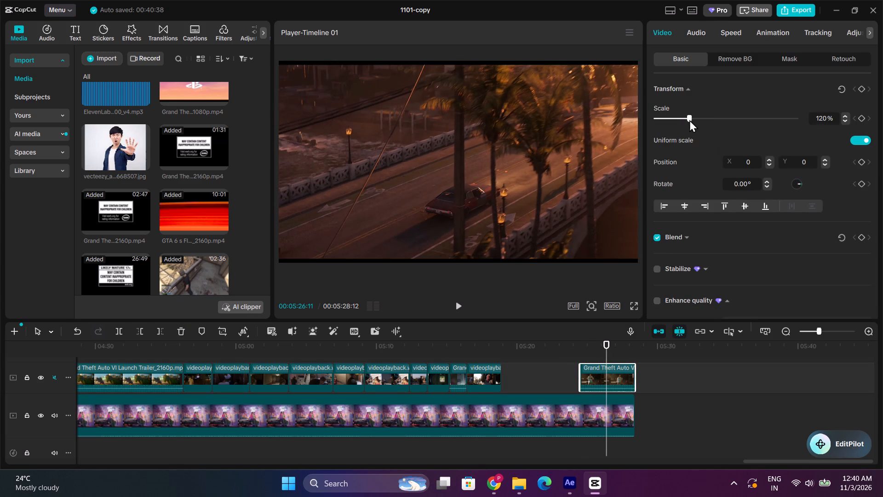
drag(689, 120, 693, 122)
Play through the enlarged closing Trailer 2 clip to check its shots and framing.
key(space)
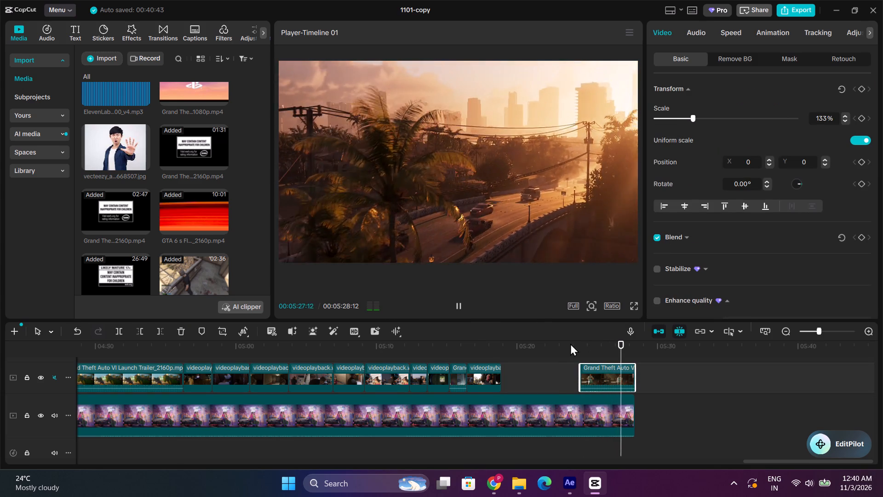
click(570, 343)
drag(572, 342, 583, 342)
key(space)
key(space)
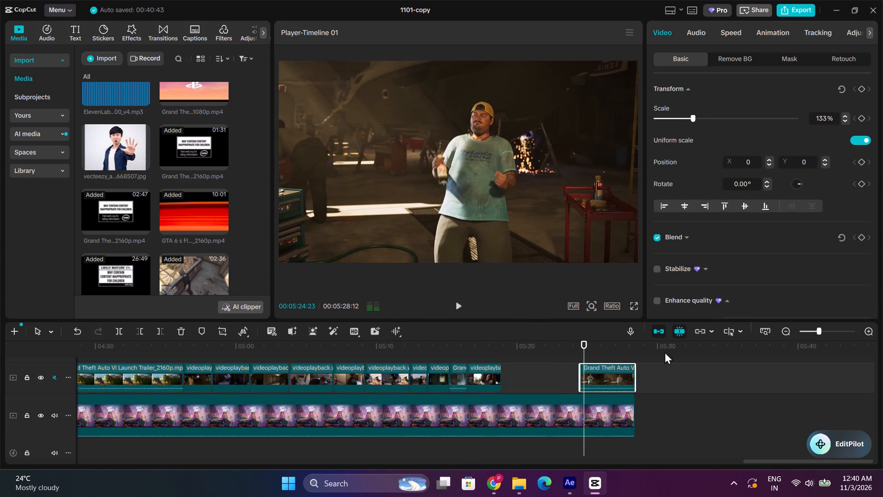
key(space)
key(space)
double_click(871, 329)
key(space)
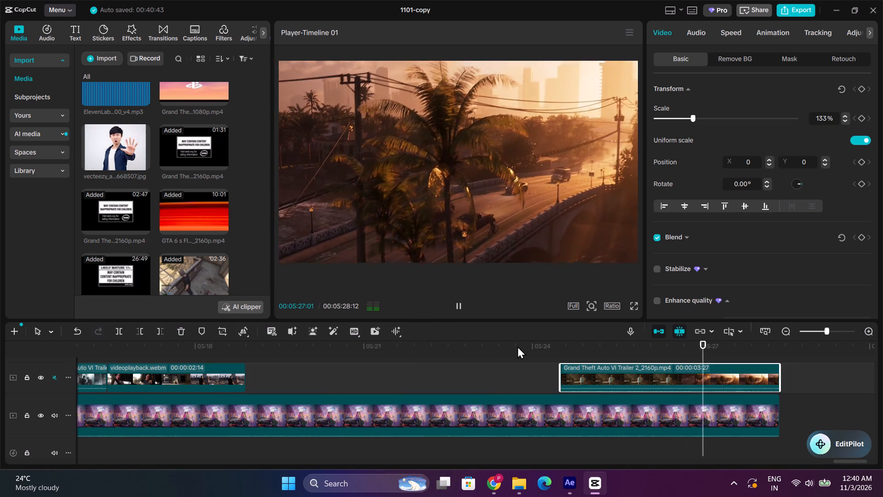
key(space)
Add the 26:49 videoplayback.webm gameplay video on a new track above the main video track.
double_click(783, 331)
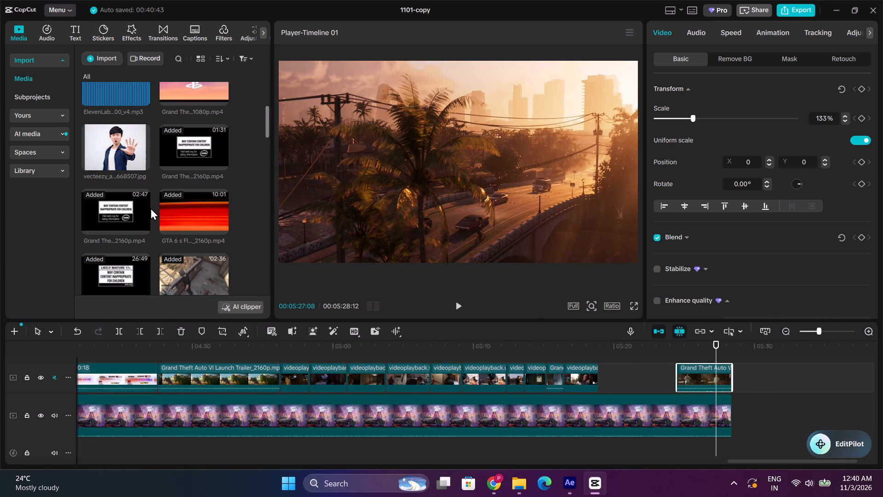
scroll(183, 176, down, 2)
drag(115, 173, 125, 200)
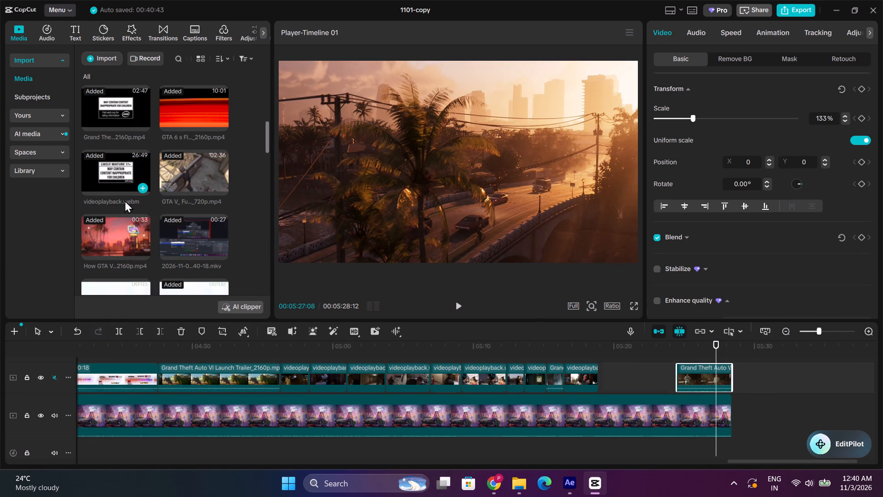
drag(125, 200, 165, 364)
scroll(140, 365, down, 1)
scroll(163, 362, up, 3)
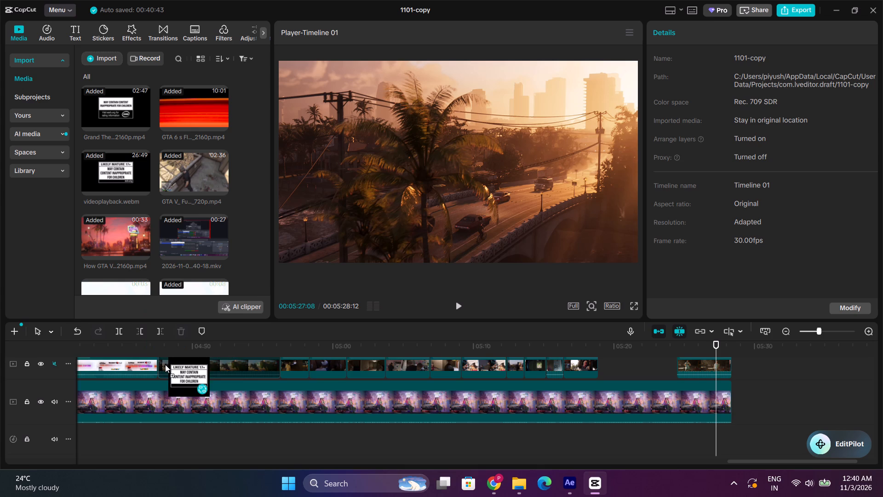
drag(165, 364, 436, 347)
scroll(468, 370, up, 4)
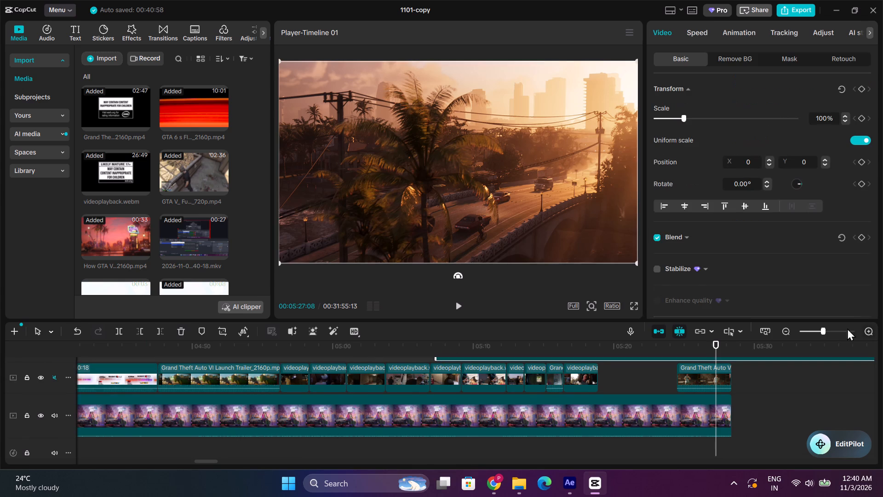
Trim the added gameplay video to the shot of the woman skydiving over the city, from 00:23:56:13 to 00:23:59:03.
triple_click(789, 329)
click(789, 330)
scroll(746, 374, up, 2)
click(778, 350)
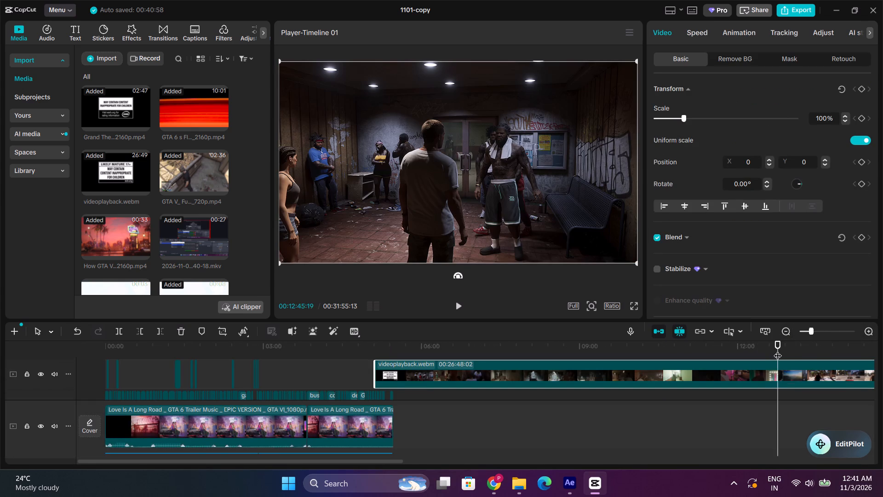
drag(778, 350, 611, 380)
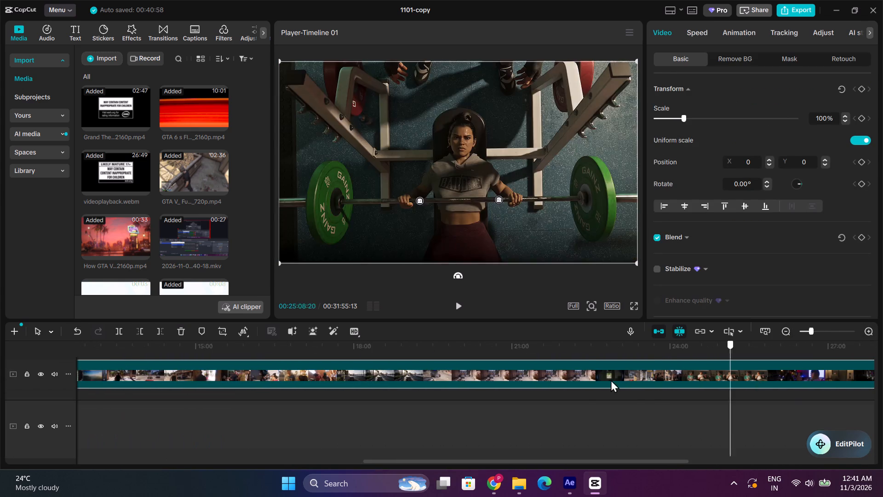
drag(611, 380, 665, 366)
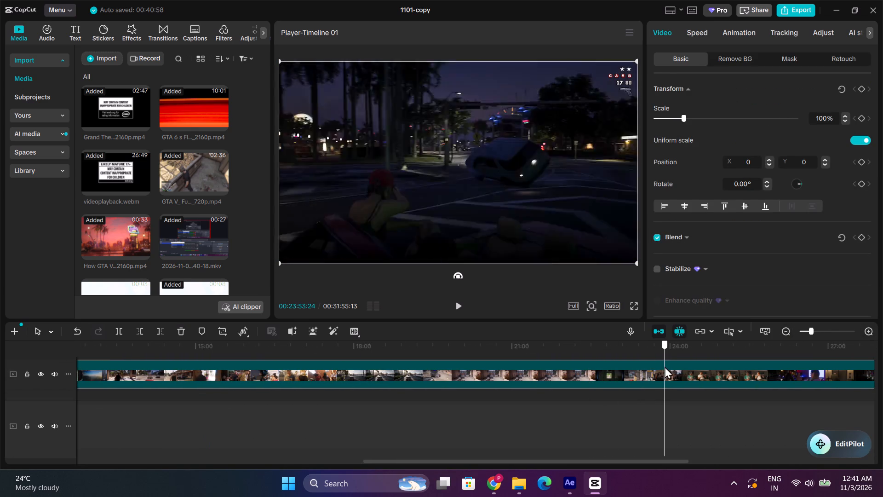
drag(665, 366, 656, 368)
key(space)
click(667, 356)
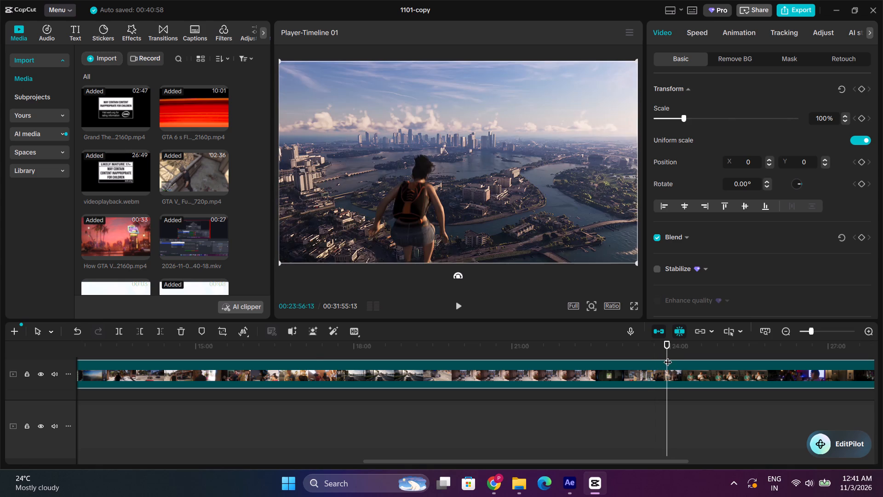
click(140, 331)
key(space)
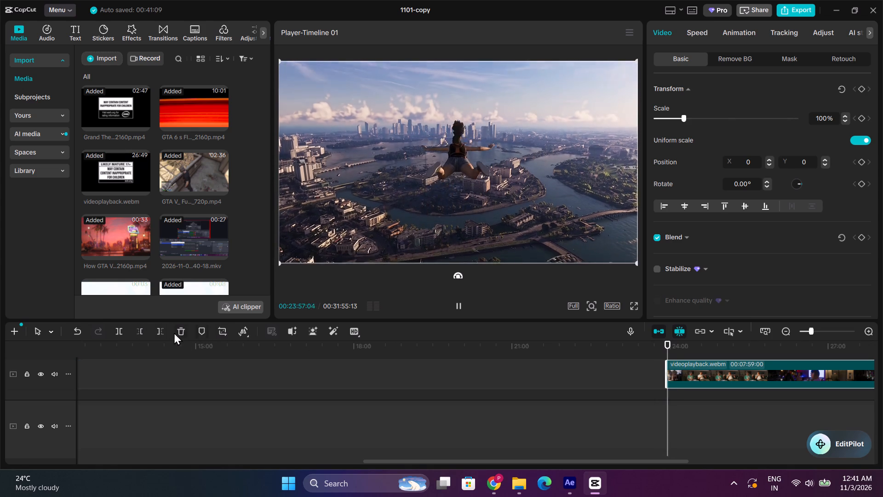
click(160, 332)
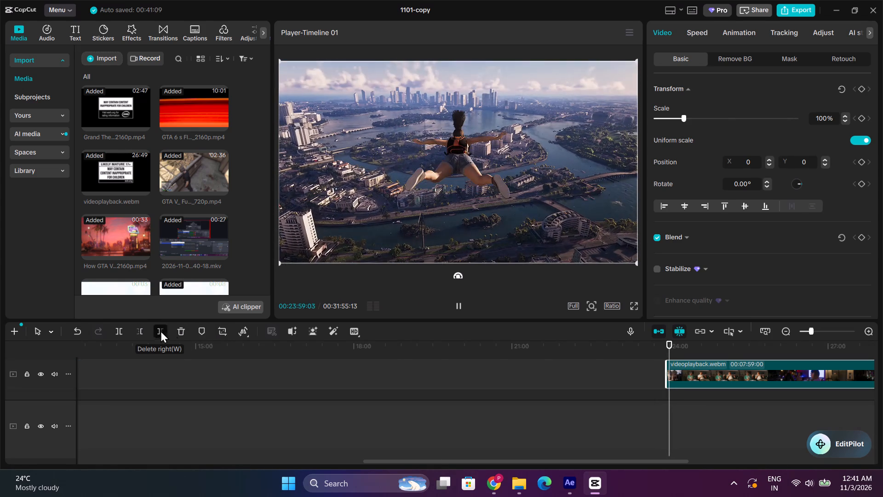
Move the skydiving clip into the main track's gap, directly after the last gameplay clip.
triple_click(876, 330)
triple_click(874, 330)
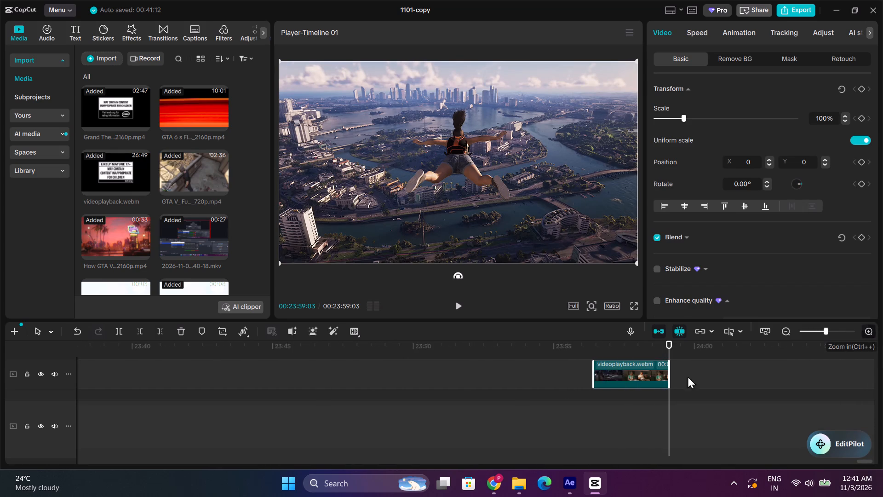
drag(604, 368, 606, 416)
drag(592, 421, 434, 355)
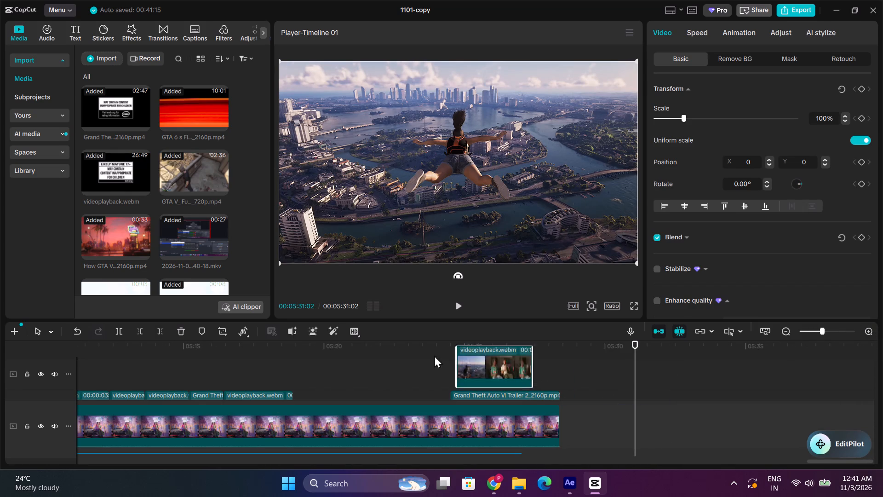
drag(434, 355, 322, 367)
scroll(424, 358, down, 3)
scroll(324, 364, up, 1)
Extend the end of the skydiving clip to 00:00:05:18 so it meets the closing Trailer 2 clip.
click(373, 352)
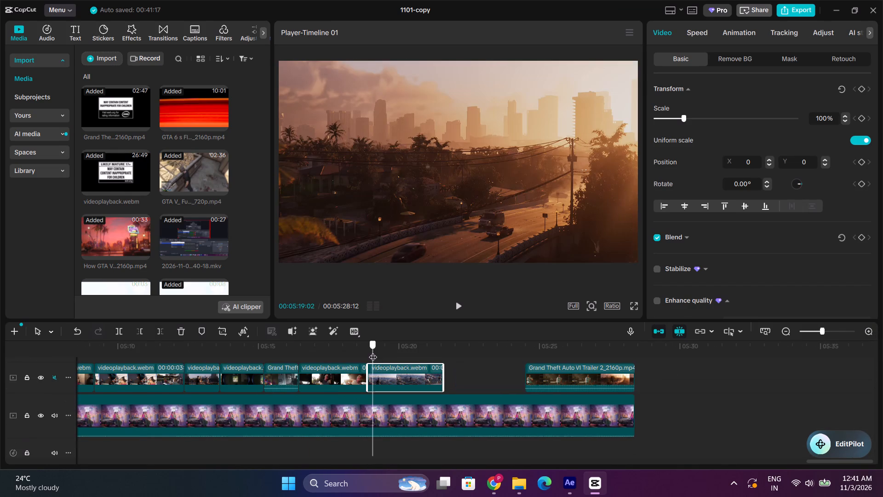
key(space)
drag(441, 375, 515, 380)
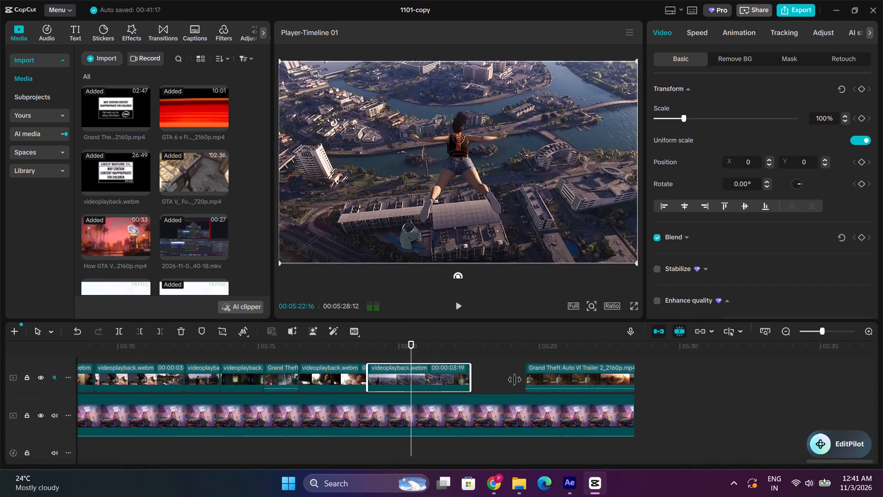
drag(515, 380, 550, 381)
Play through the extended skydiving clip to check its joins with the preceding gameplay clip and the closing trailer clip.
key(space)
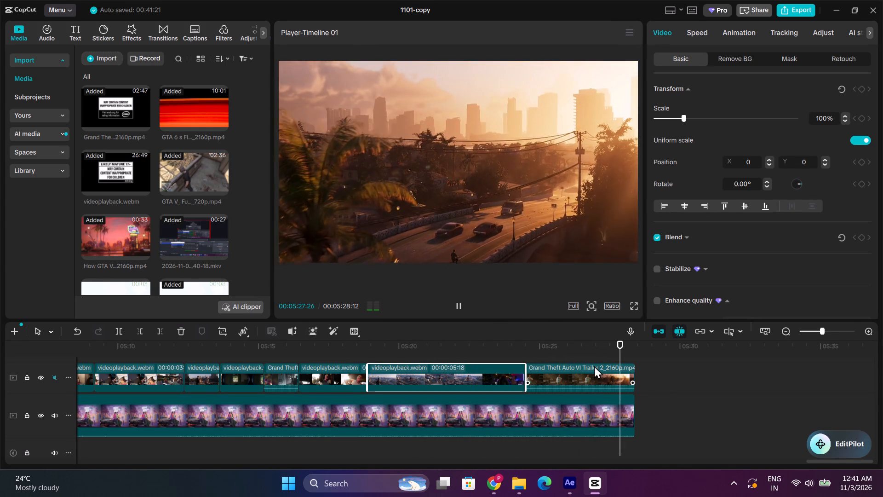
click(344, 347)
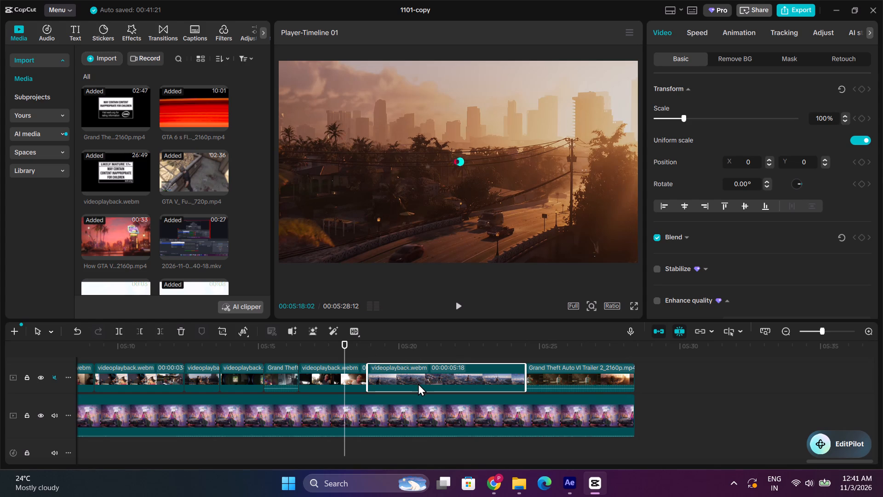
key(space)
click(786, 330)
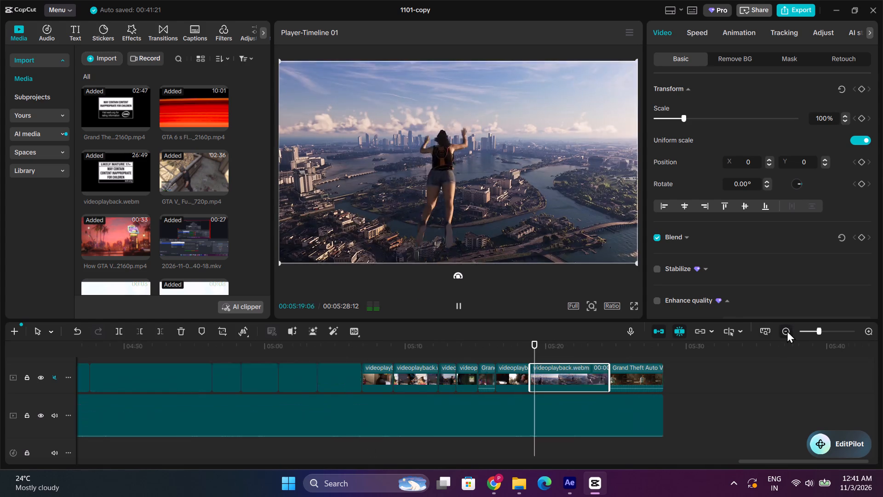
click(521, 351)
key(space)
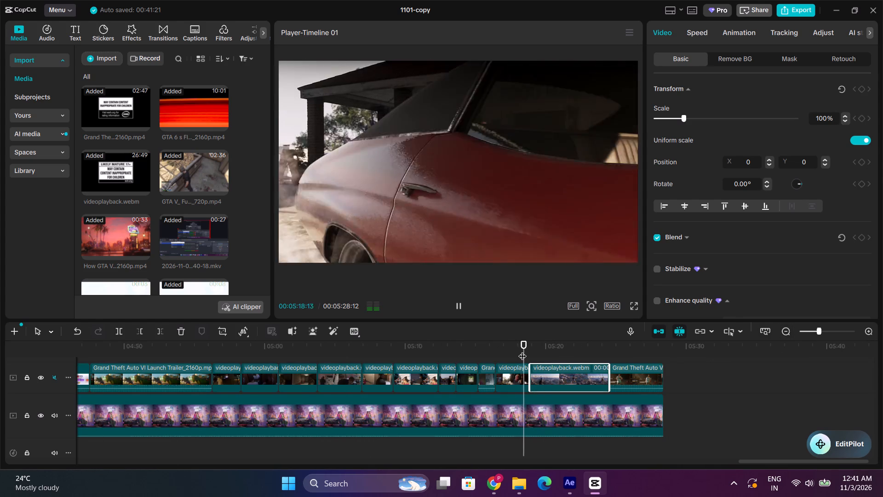
key(space)
double_click(874, 330)
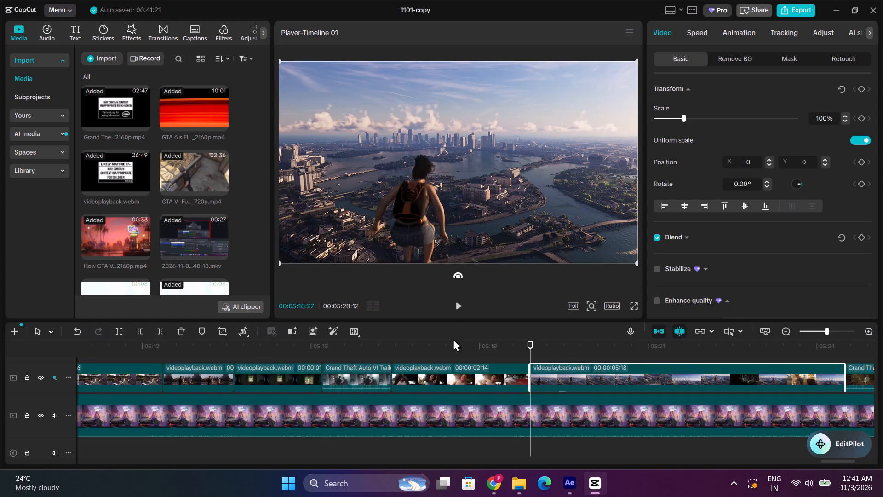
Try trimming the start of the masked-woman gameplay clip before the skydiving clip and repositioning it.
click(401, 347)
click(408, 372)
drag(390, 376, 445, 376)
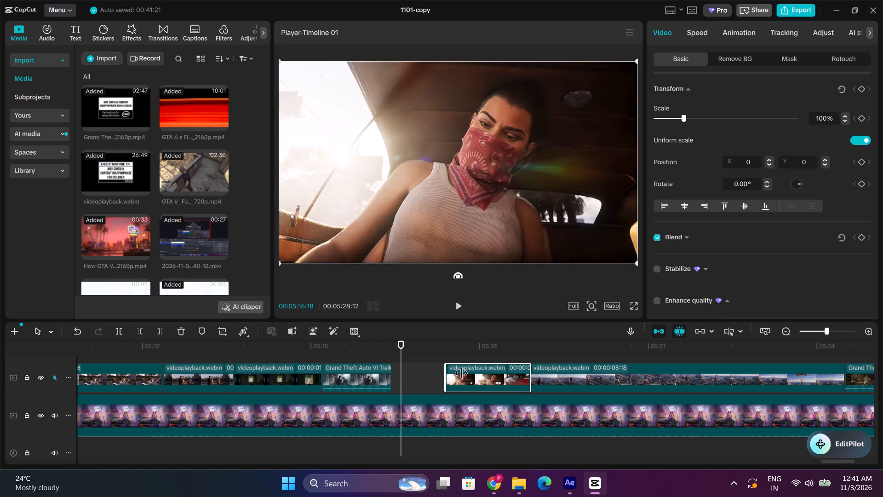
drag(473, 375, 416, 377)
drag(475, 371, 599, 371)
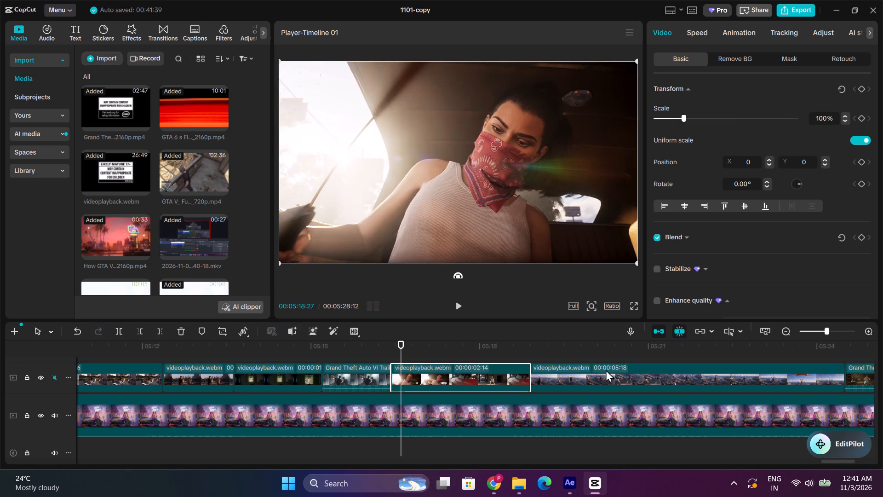
Shift the cut before the skydiving clip, shortening that clip to 00:00:04:27 and extending the preceding gameplay clip to 00:00:03:05.
key(space)
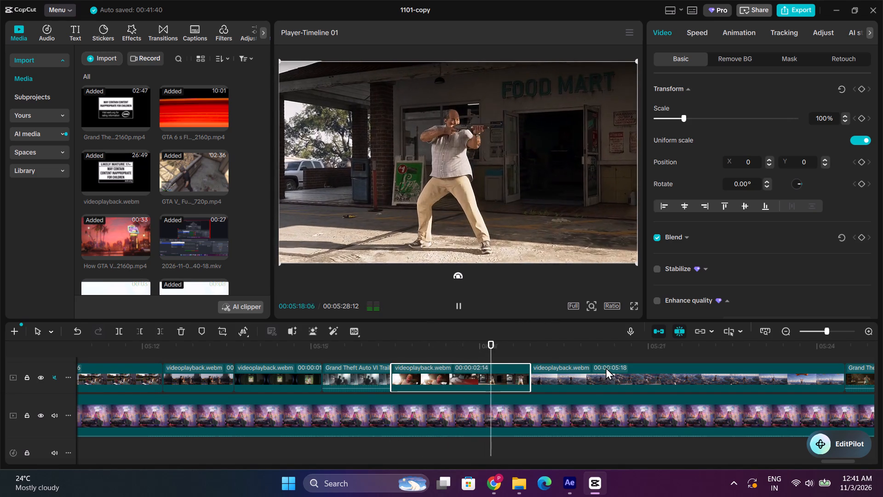
click(371, 340)
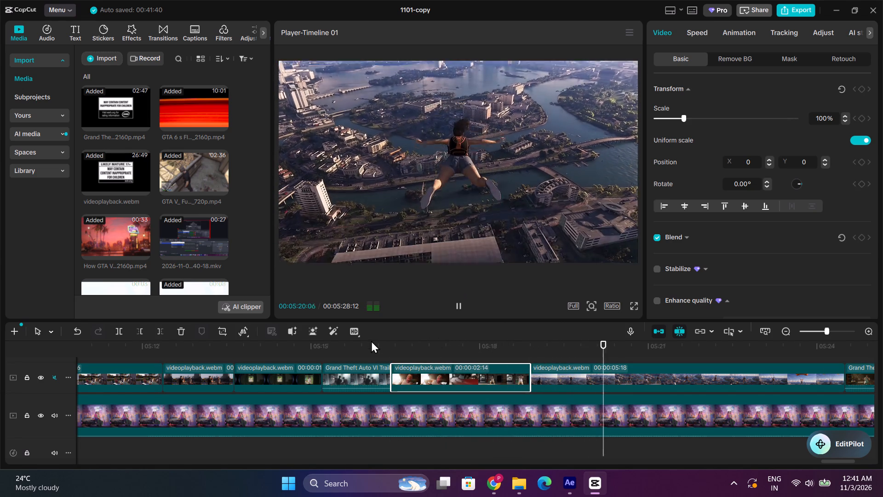
click(373, 350)
key(space)
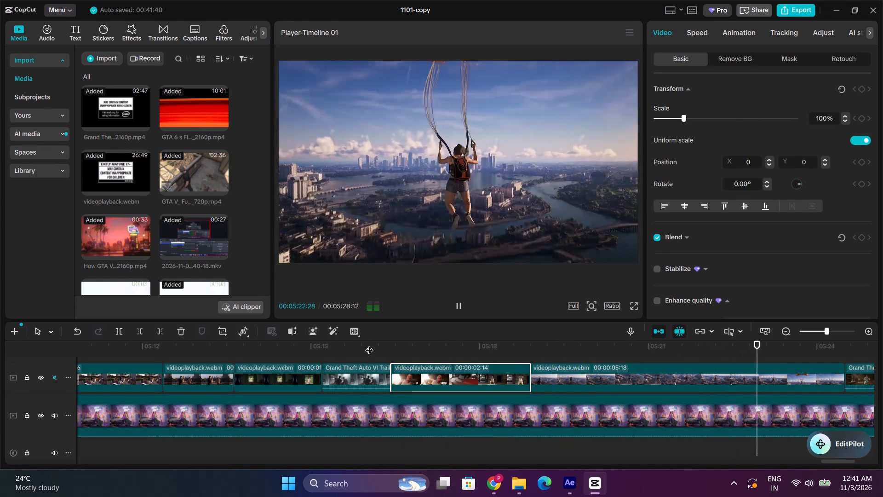
double_click(791, 331)
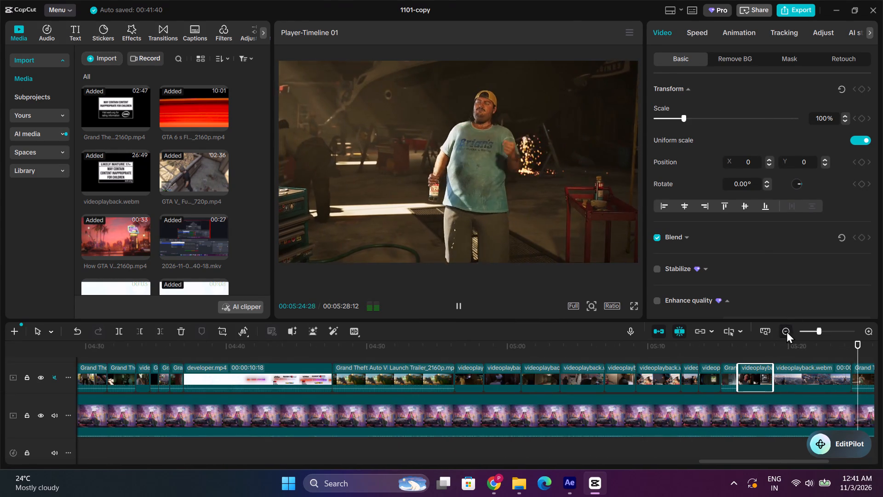
click(802, 354)
click(793, 376)
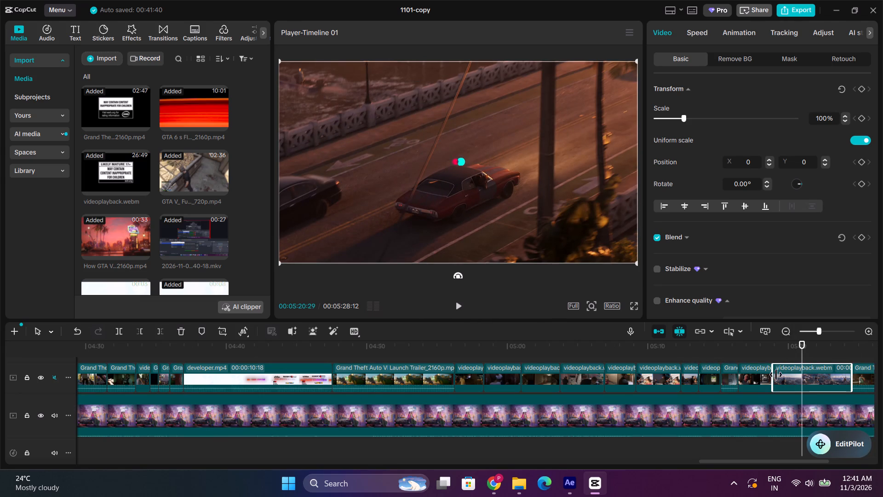
drag(776, 375, 800, 375)
click(761, 374)
drag(772, 372, 800, 372)
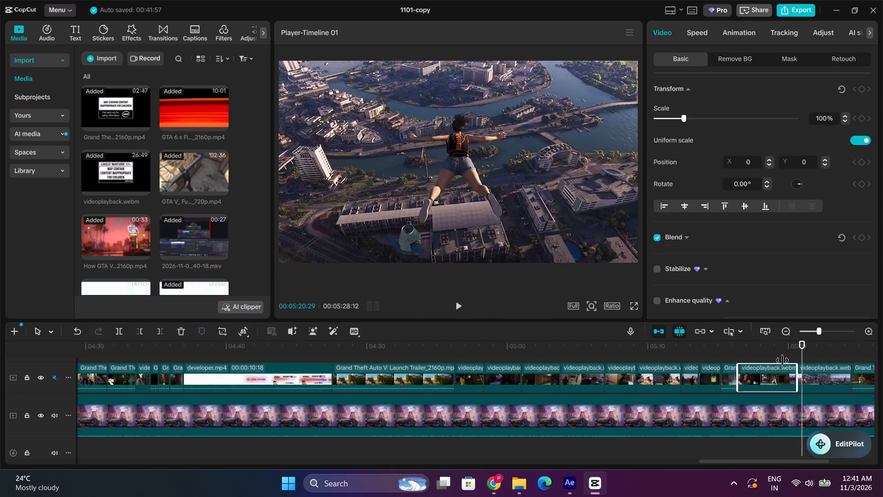
click(782, 360)
click(782, 381)
drag(796, 372, 783, 377)
click(814, 378)
drag(796, 377, 770, 377)
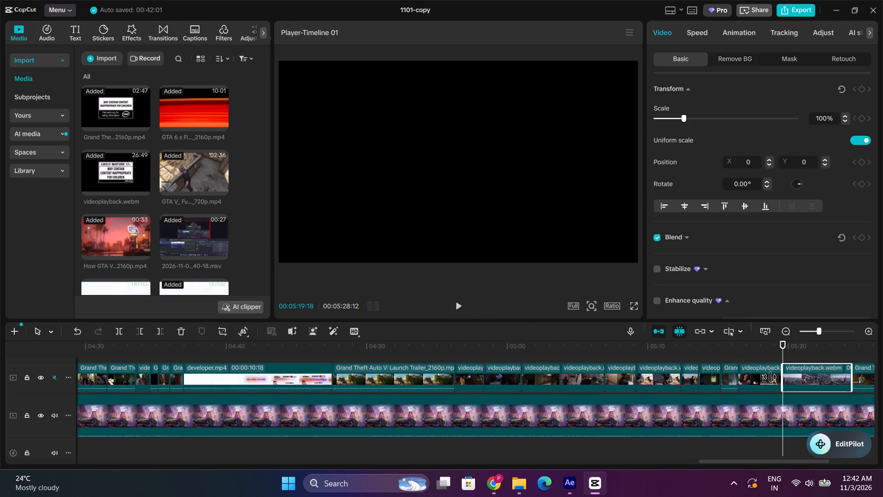
drag(770, 377, 768, 376)
Trim the end of the preceding gameplay clip to 00:00:02:28 on the shotgun shot and extend the skydiving clip's start to meet it, making 00:00:05:04.
click(767, 357)
click(460, 304)
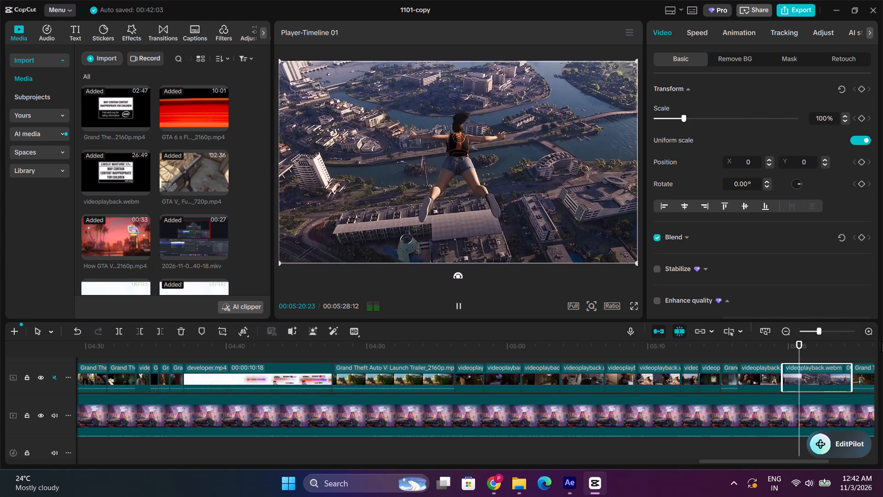
click(875, 337)
click(873, 333)
click(686, 358)
drag(686, 358, 696, 357)
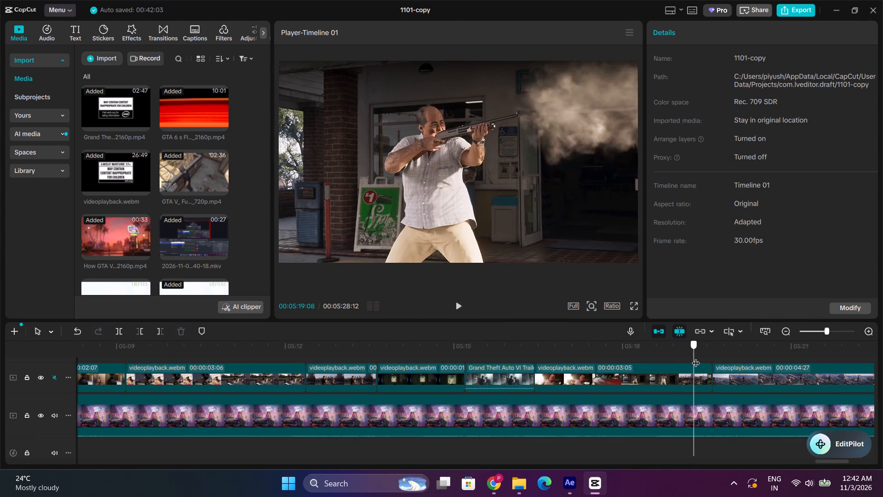
drag(696, 357, 707, 358)
click(701, 369)
click(700, 349)
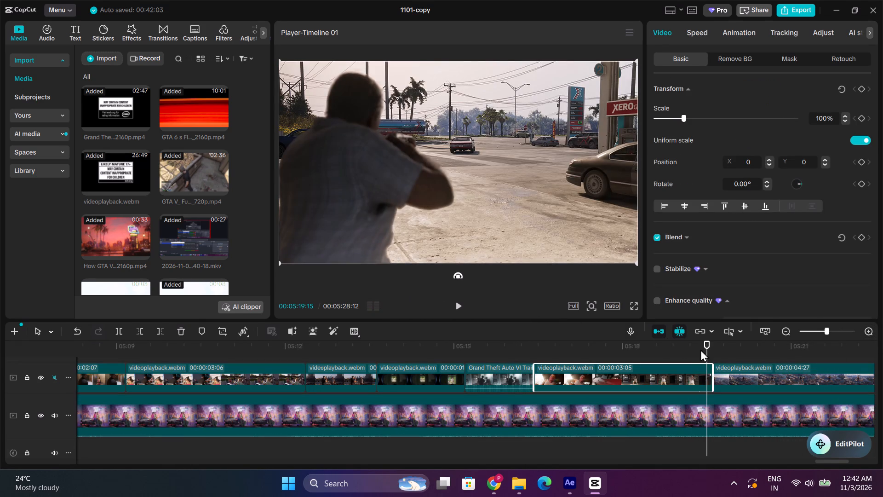
drag(713, 365, 701, 372)
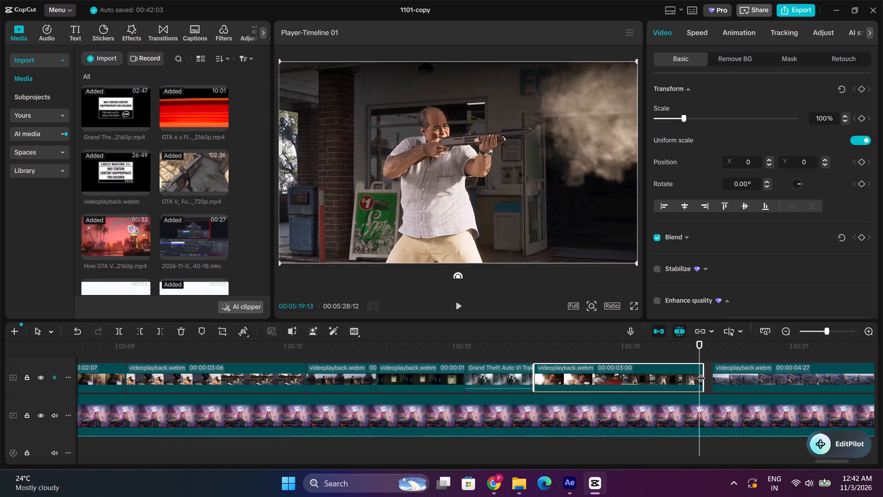
click(702, 372)
click(717, 374)
drag(710, 374, 680, 369)
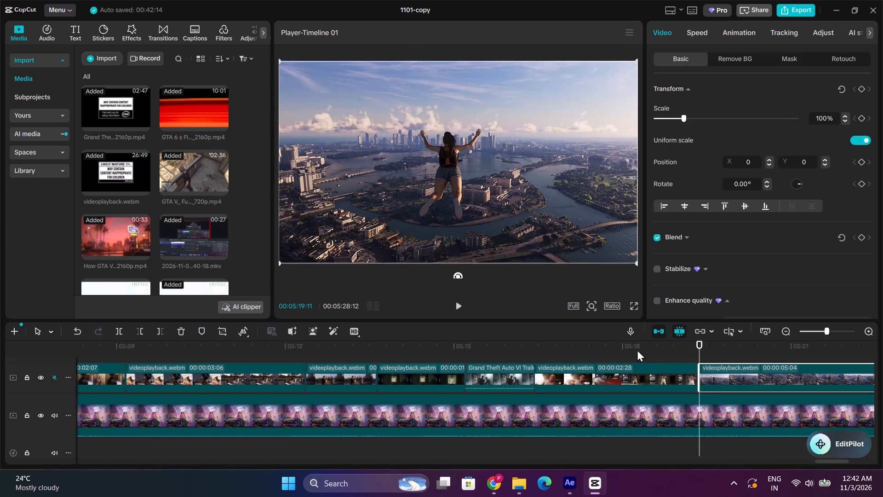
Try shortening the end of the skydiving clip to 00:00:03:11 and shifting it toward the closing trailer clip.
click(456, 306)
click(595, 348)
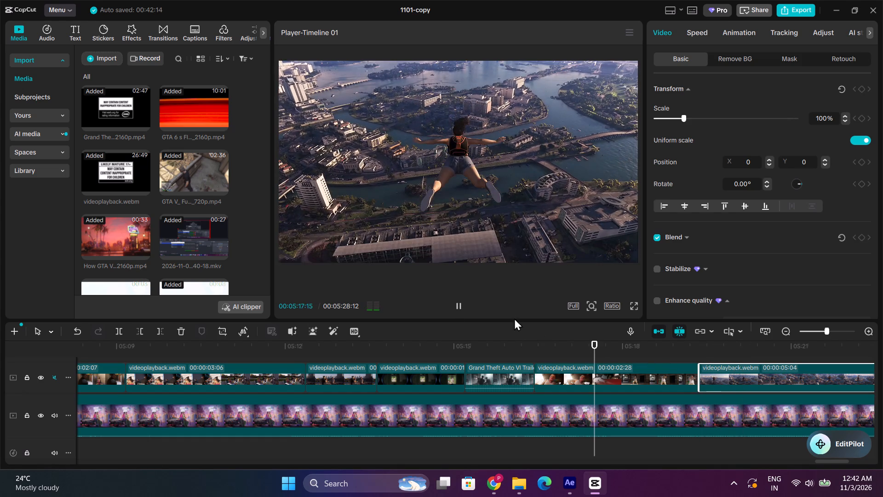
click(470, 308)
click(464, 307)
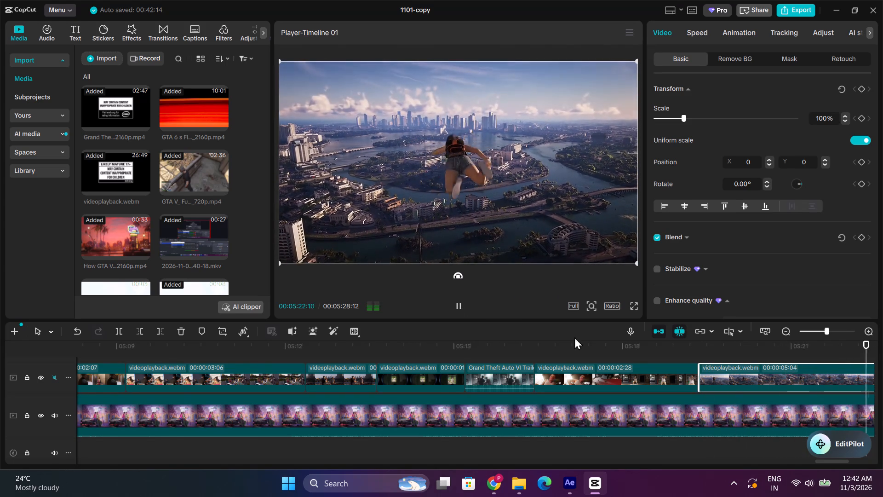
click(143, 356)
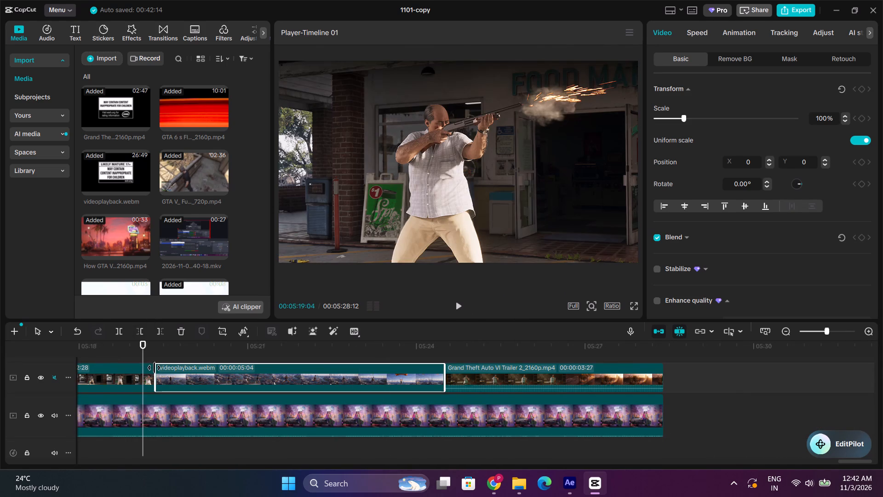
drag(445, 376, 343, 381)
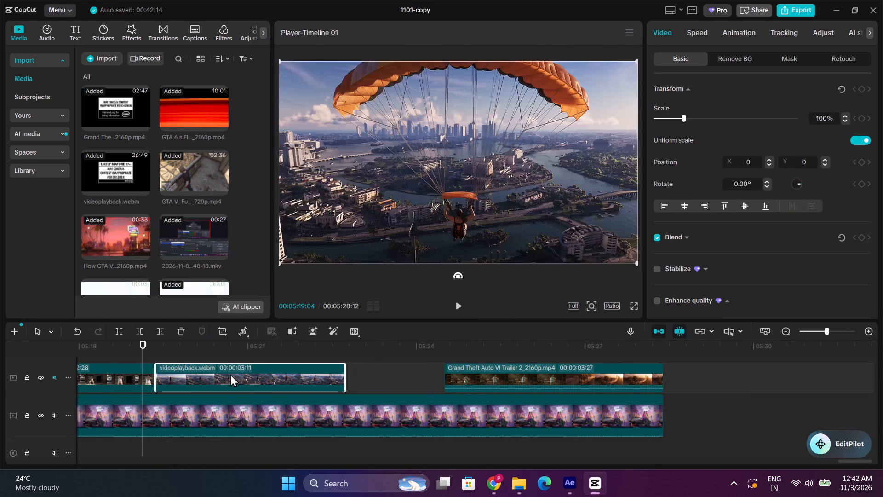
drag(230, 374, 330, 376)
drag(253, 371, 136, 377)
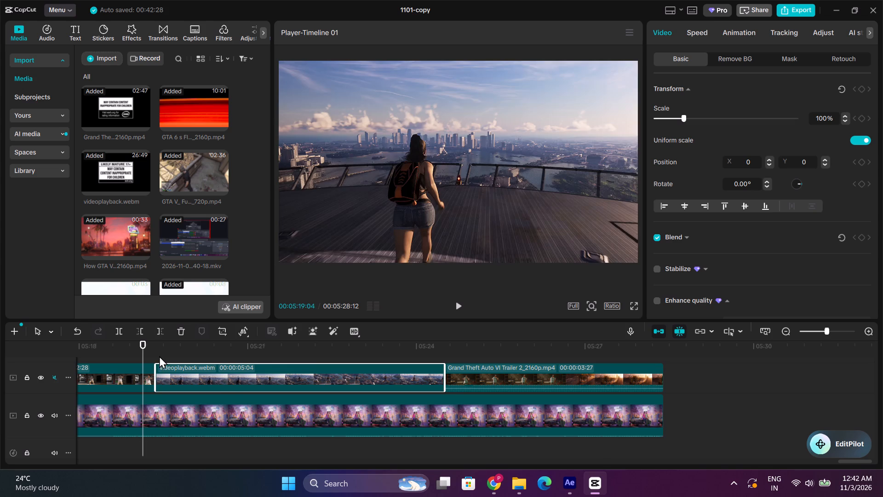
Play back the skydiving clip, plus the montage from the Launch Trailer clip onward, to check the cuts.
key(space)
click(96, 344)
key(space)
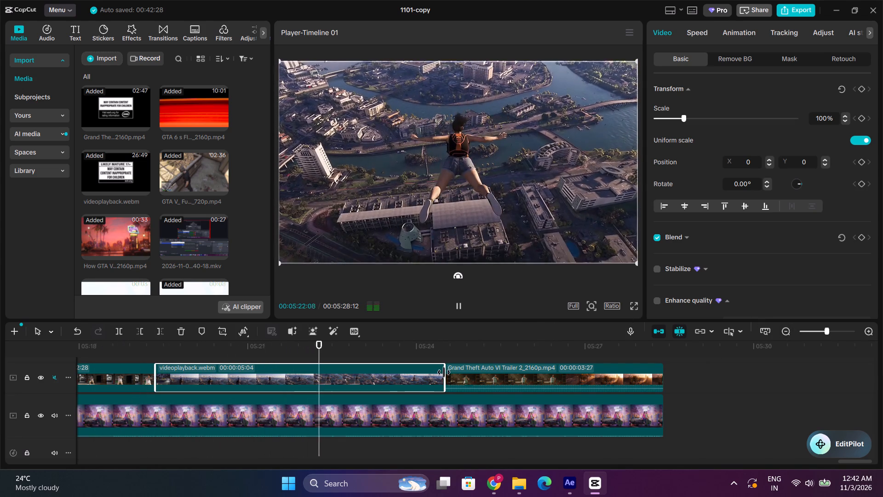
drag(444, 372, 452, 372)
triple_click(782, 328)
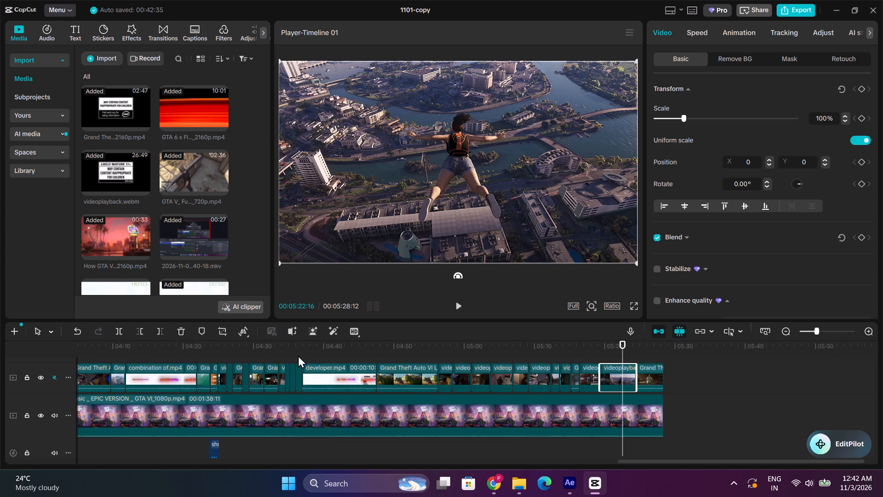
click(382, 343)
key(space)
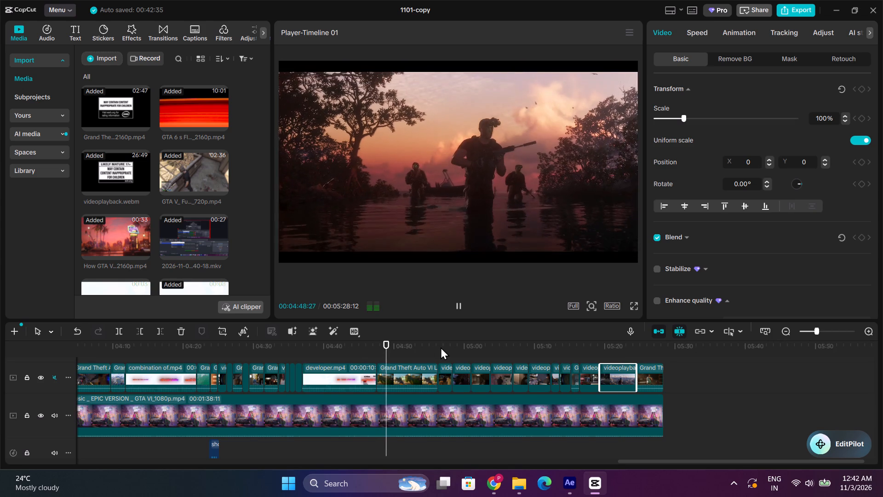
click(436, 351)
key(space)
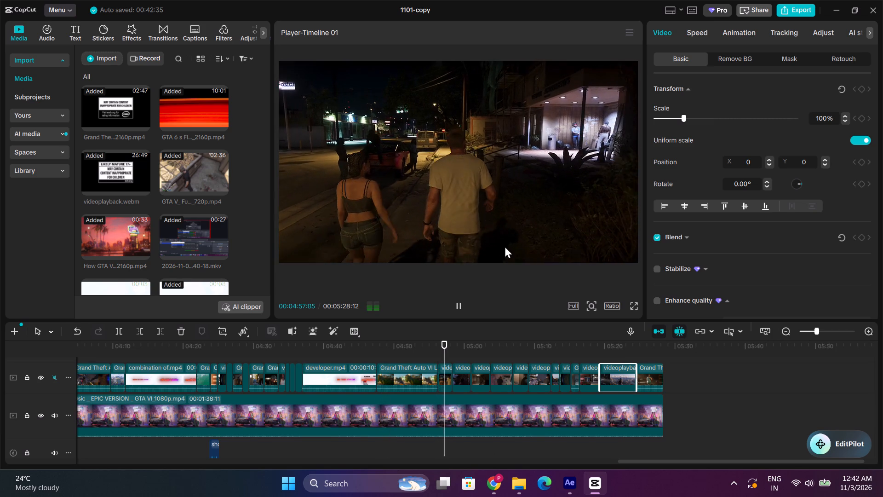
click(866, 329)
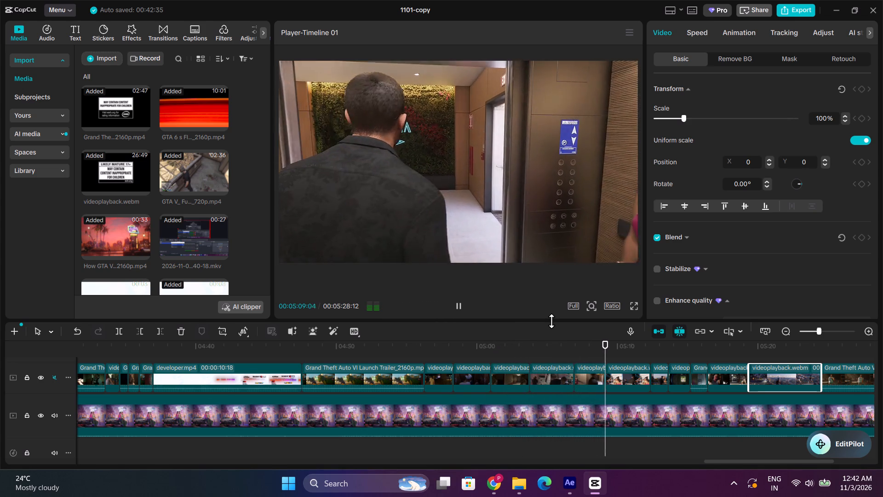
Trim the start of the rooftop table clip to 00:05:09:16, leaving 00:00:02:25, and move it against the preceding gameplay clip.
drag(613, 344, 607, 348)
key(space)
triple_click(872, 329)
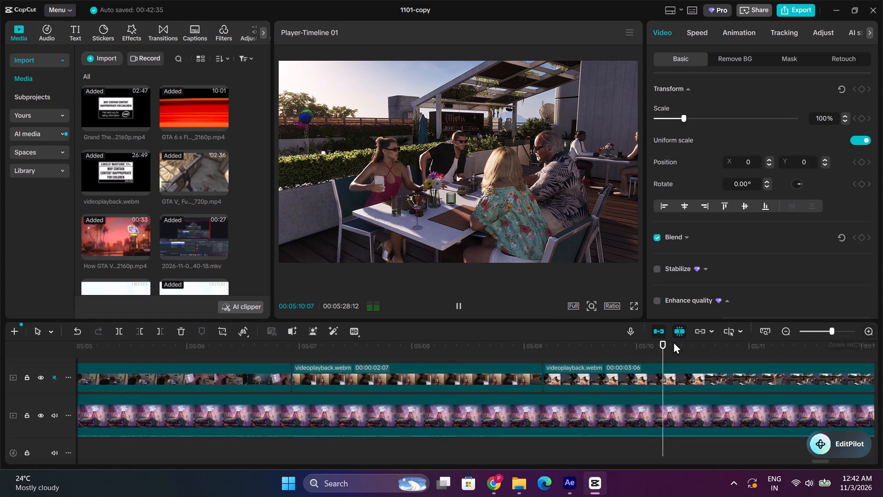
drag(596, 346, 565, 350)
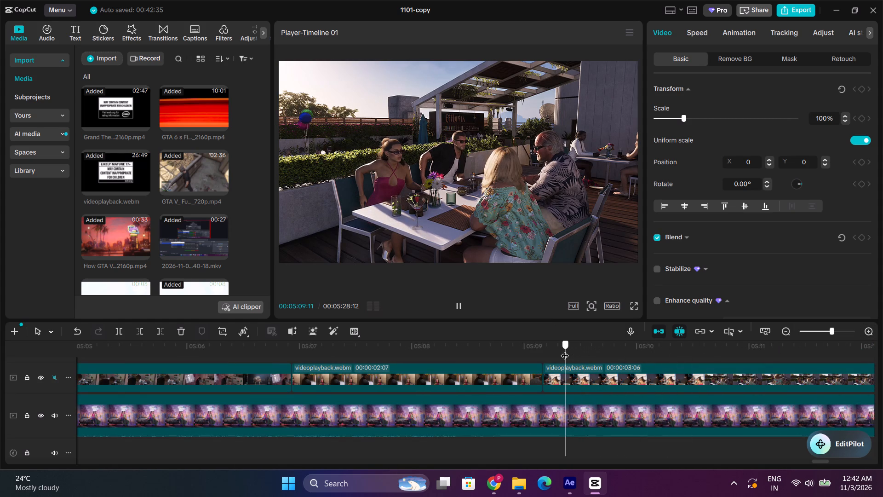
drag(565, 350, 563, 350)
click(559, 366)
key(space)
key(space)
click(137, 329)
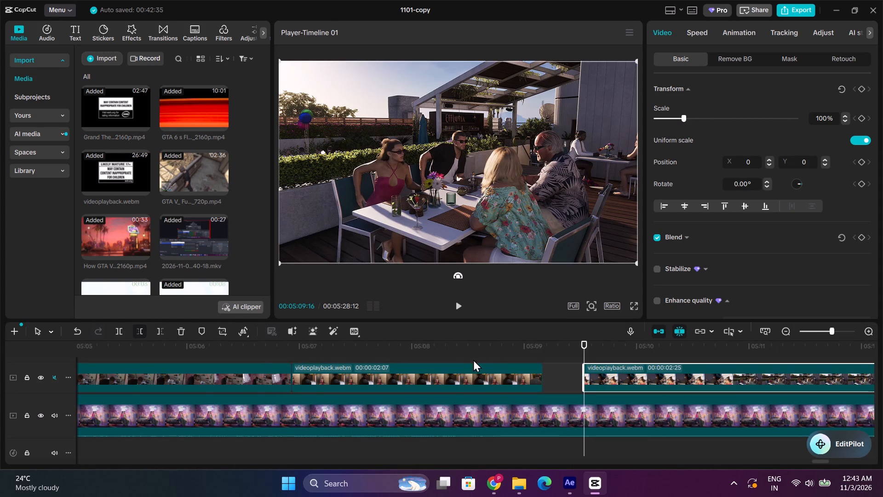
drag(601, 377, 559, 379)
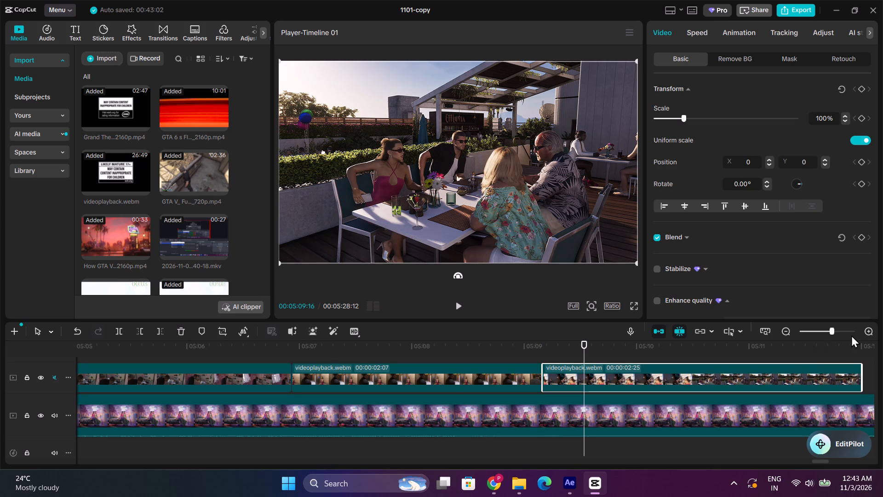
Extend the end of the rooftop table clip to 00:00:03:06 so it meets the following gameplay clip.
click(759, 355)
drag(761, 351, 882, 352)
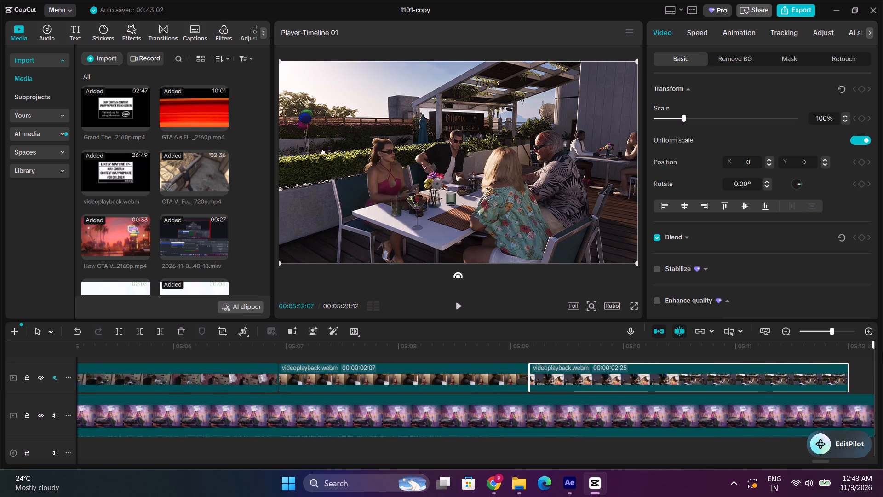
drag(882, 352, 742, 367)
drag(750, 369, 802, 369)
Play back the cut from the elevator clip into the rooftop table clip and return to the elevator clip's start.
key(space)
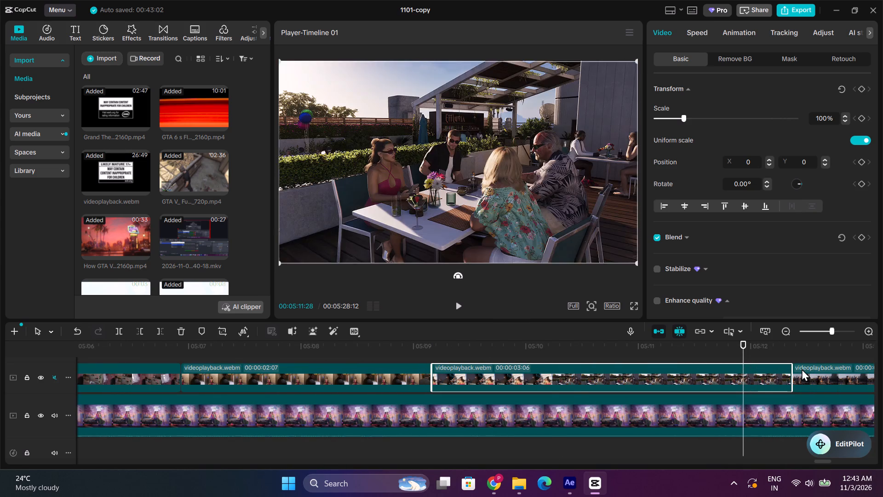
click(340, 349)
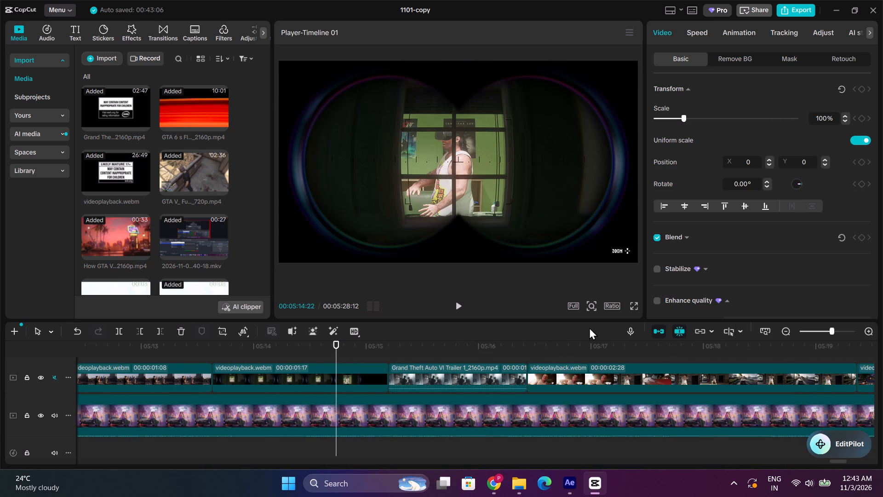
double_click(787, 331)
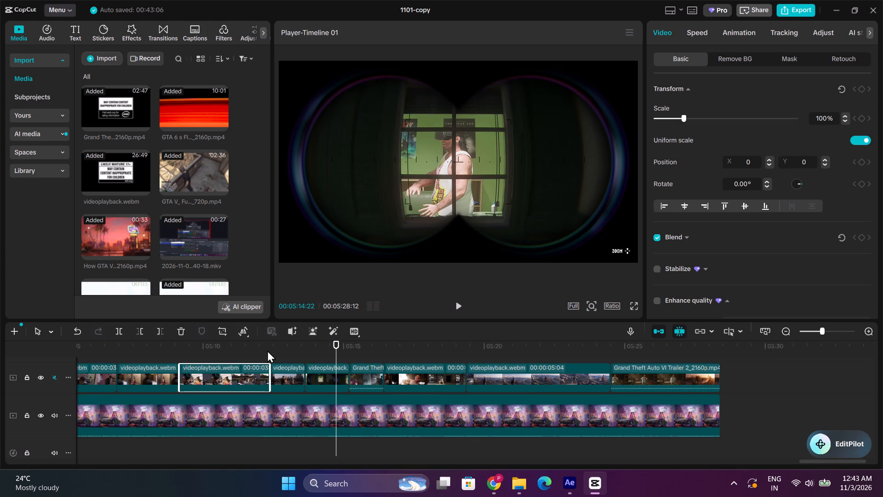
click(267, 350)
drag(255, 353, 168, 357)
key(space)
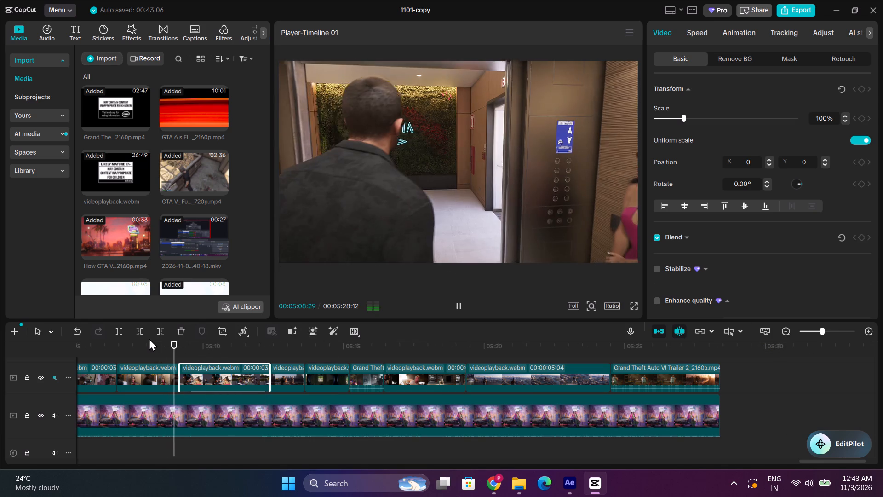
key(space)
click(148, 350)
click(119, 358)
In two passes, trim the elevator clip's end, shift it against the rooftop table clip, and extend its start to fill the gap.
click(129, 371)
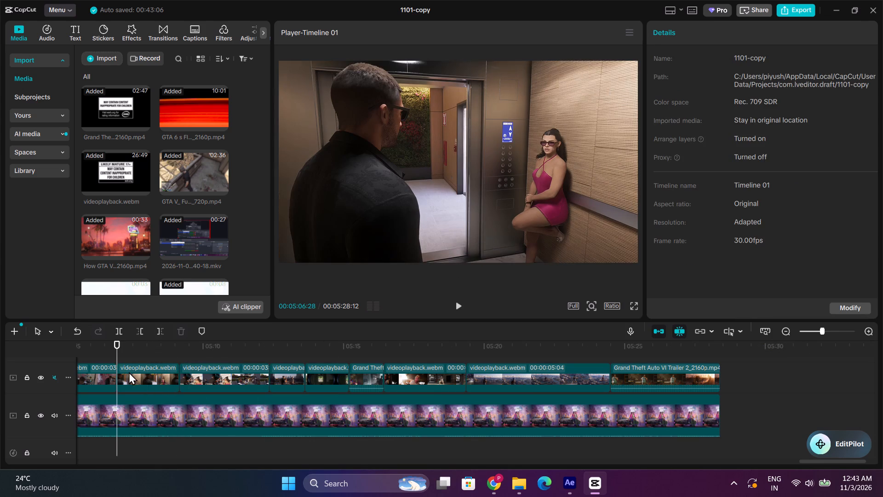
drag(179, 372, 168, 376)
drag(140, 372, 147, 374)
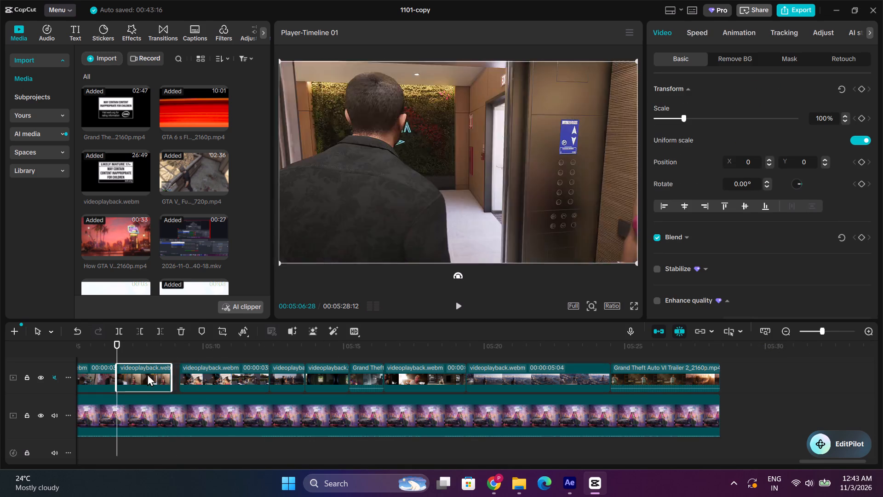
drag(147, 374, 149, 374)
drag(124, 371, 105, 373)
key(space)
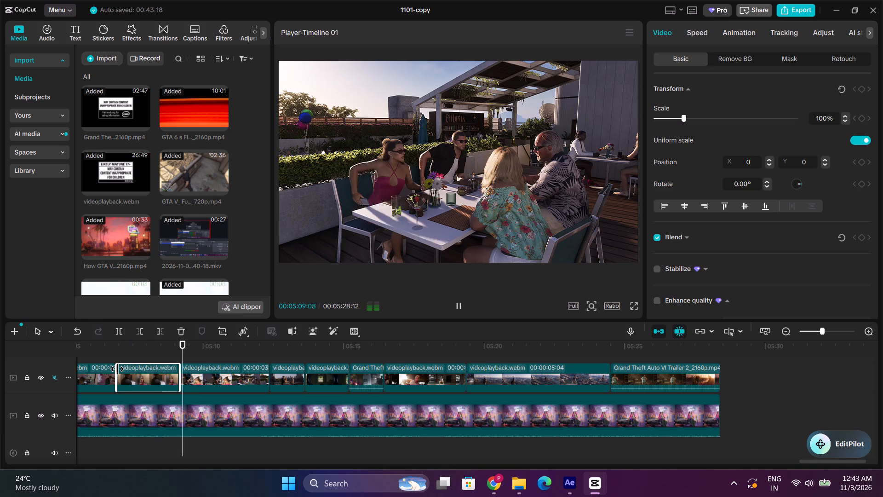
key(space)
key(space)
drag(178, 373, 170, 373)
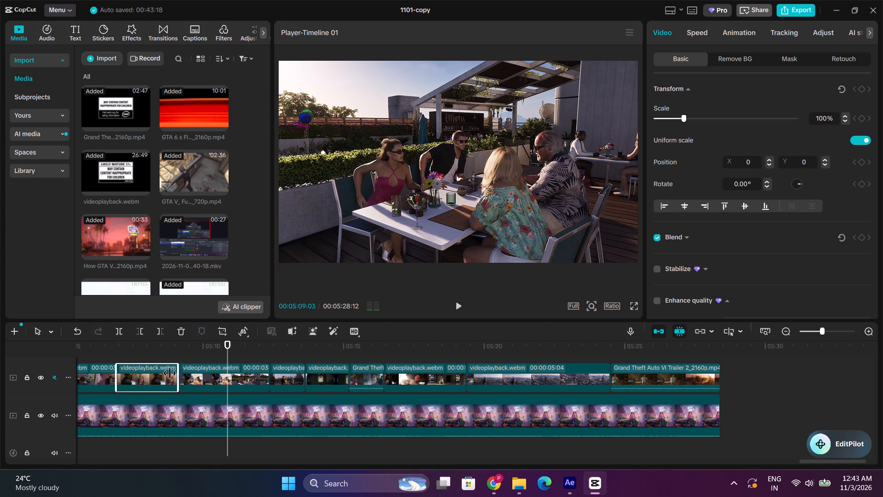
drag(170, 373, 163, 374)
drag(149, 375, 162, 377)
drag(129, 374, 120, 374)
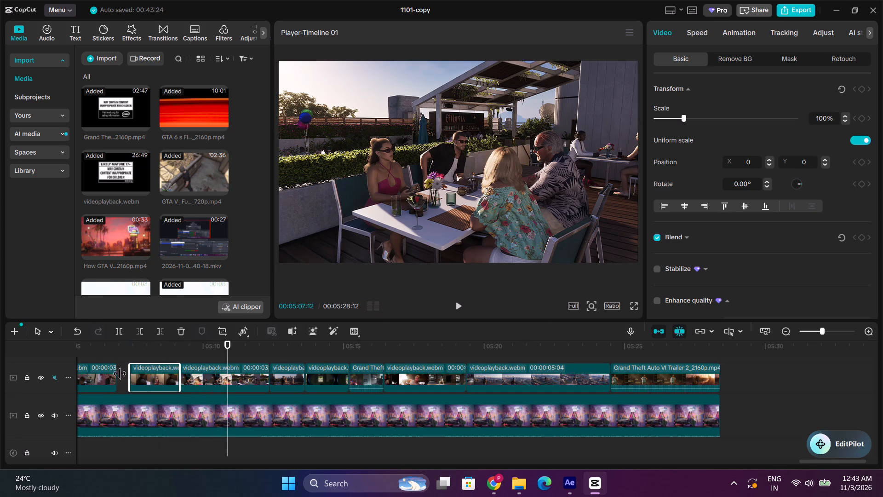
drag(120, 374, 93, 368)
Play back the montage from the elevator clip into the skydiving clip, and re-examine the police raid and binoculars shots.
click(112, 356)
key(space)
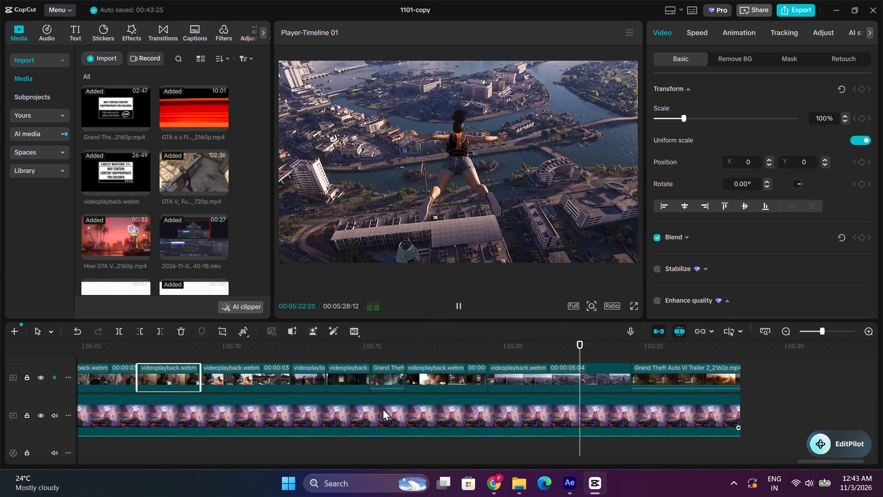
scroll(383, 408, up, 1)
click(299, 364)
drag(298, 363, 421, 362)
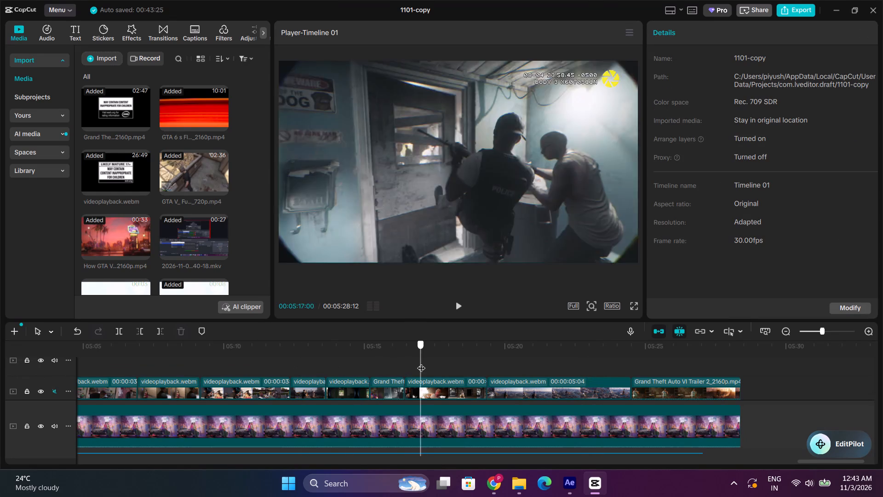
drag(421, 362, 381, 366)
scroll(380, 366, down, 1)
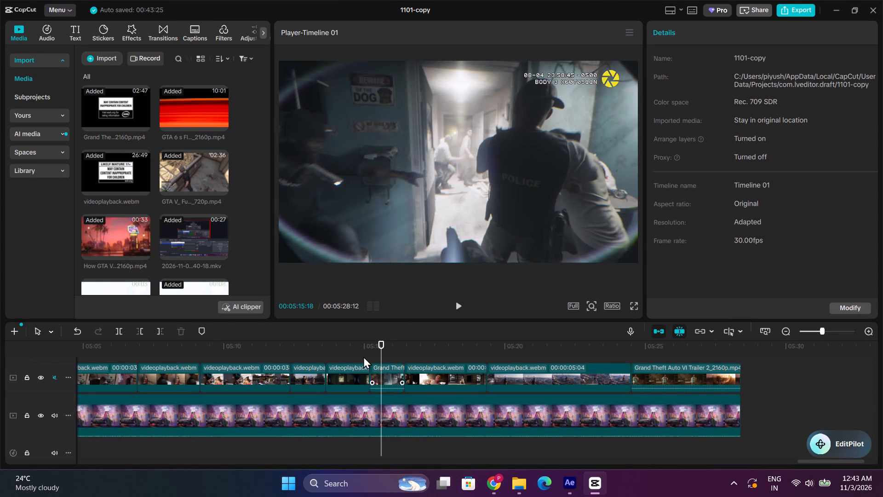
drag(356, 352, 327, 352)
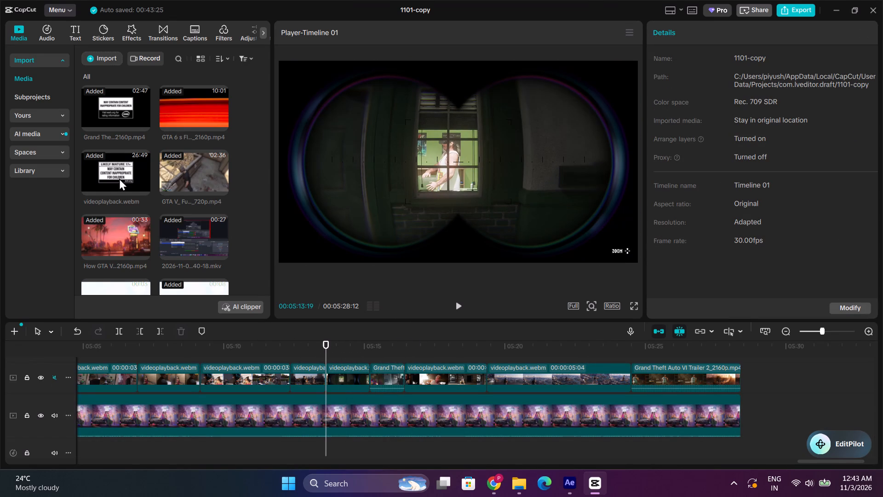
Find the 01:31 Grand Theft Auto VI Trailer 1 video among the imported media and add it on a track above the montage.
click(118, 231)
click(139, 166)
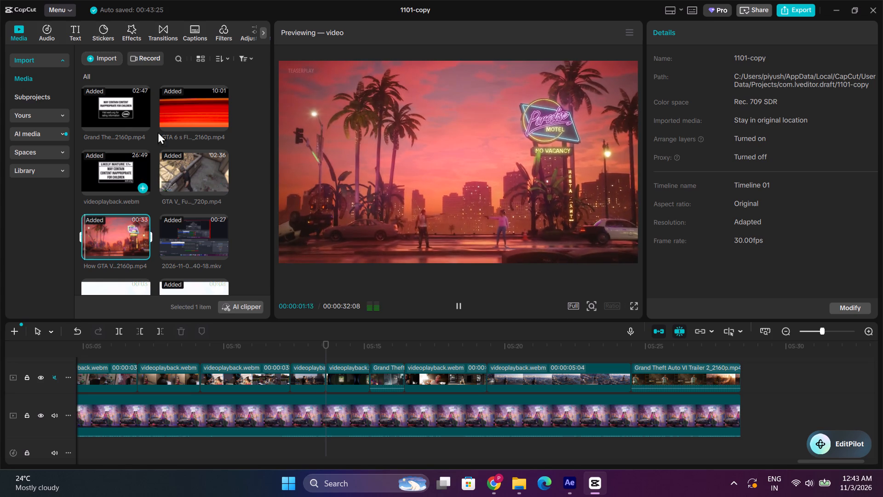
scroll(181, 149, up, 1)
click(194, 113)
scroll(199, 188, up, 1)
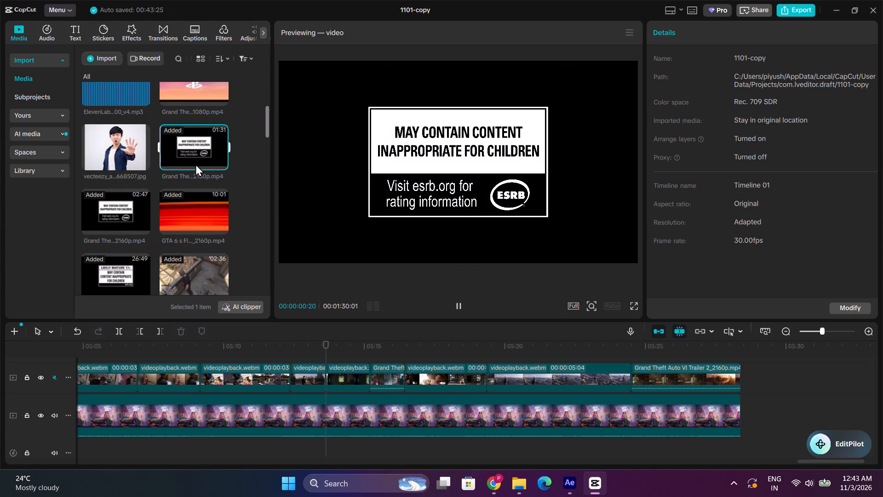
drag(195, 157, 242, 349)
Trim the start of the added Trailer 1 clip to the rooftop pool shot at 00:05:48:12.
scroll(757, 381, up, 1)
click(757, 347)
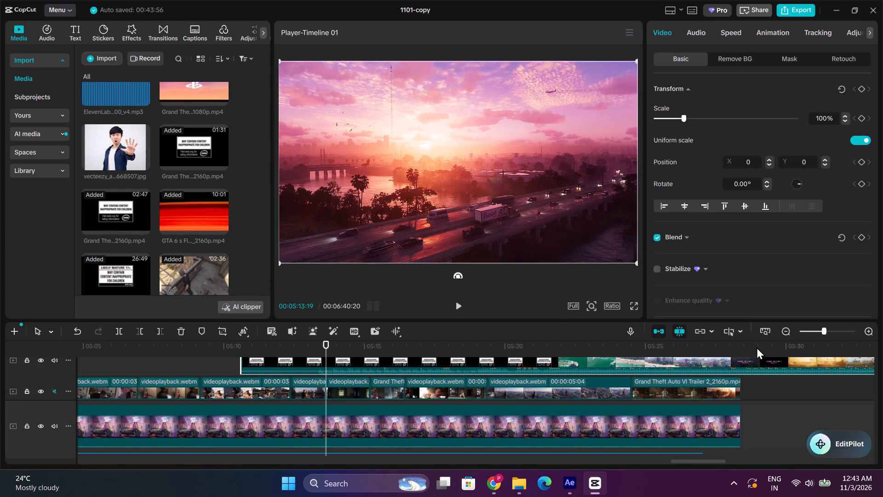
drag(757, 347, 545, 351)
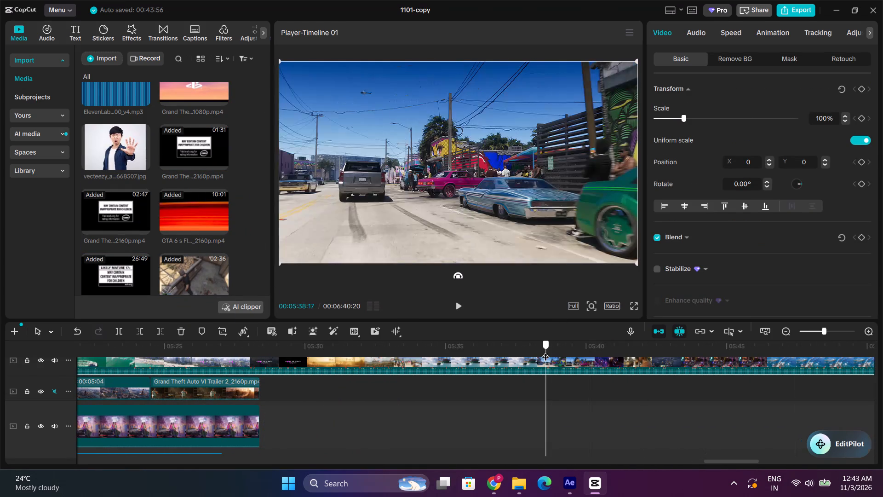
drag(545, 351, 660, 343)
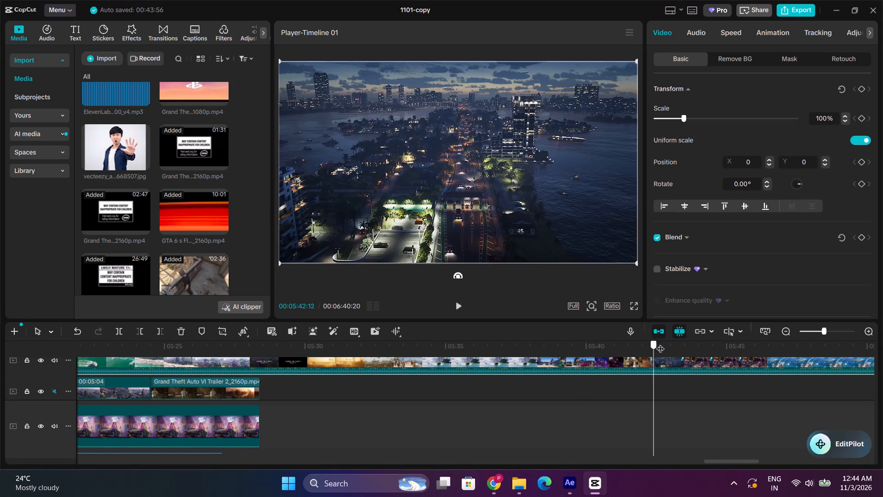
drag(660, 343, 795, 351)
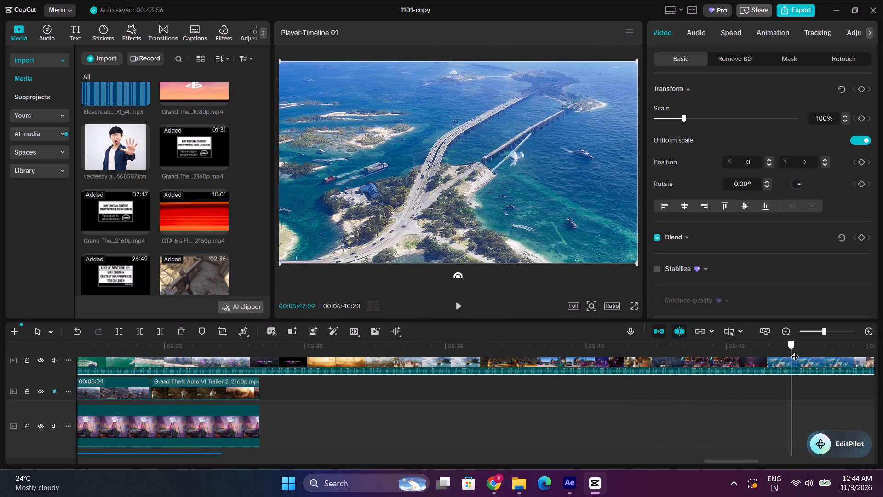
drag(795, 351, 822, 347)
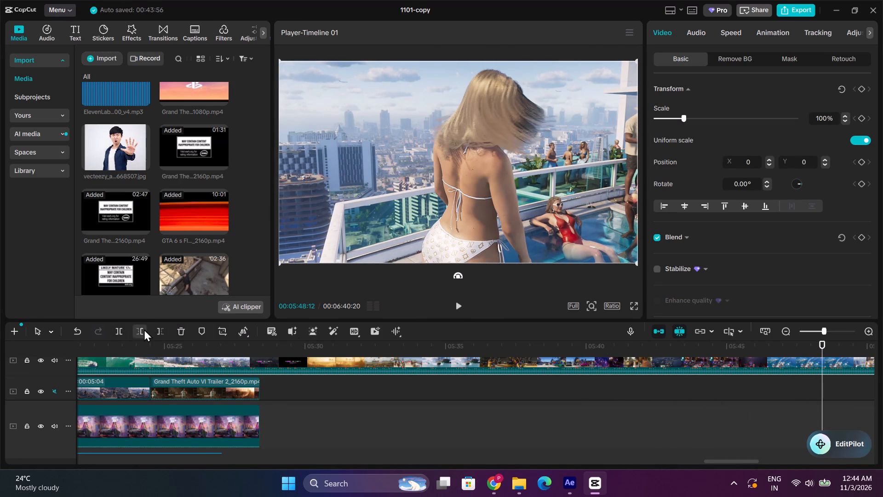
click(143, 329)
Trim the end of the Trailer 1 pool clip at 00:05:50:09, before the VICE sign shot, and play it back.
key(space)
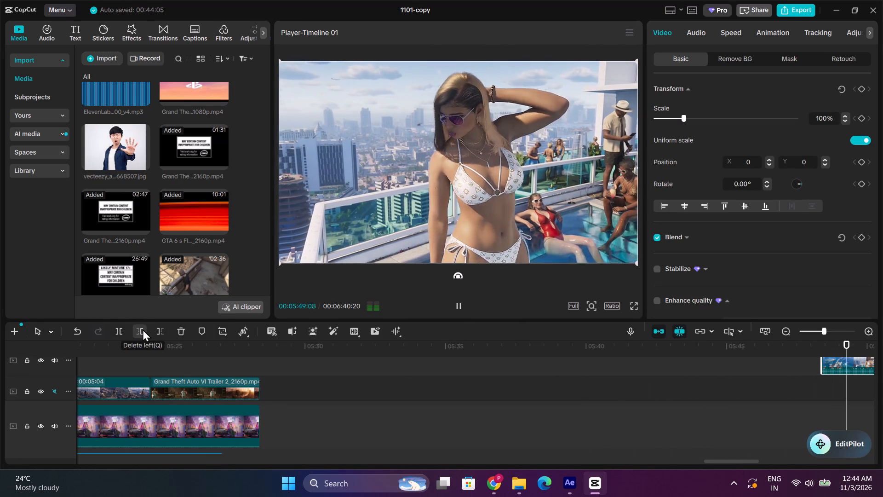
key(space)
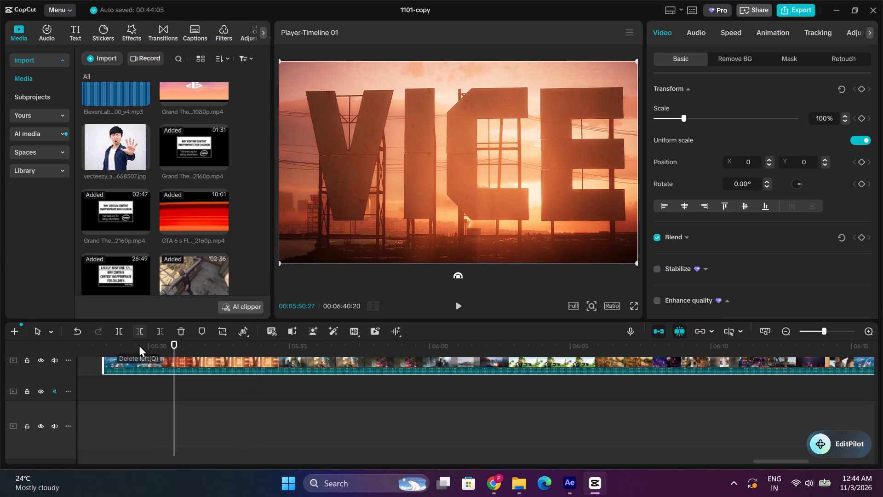
click(139, 351)
key(space)
key(space)
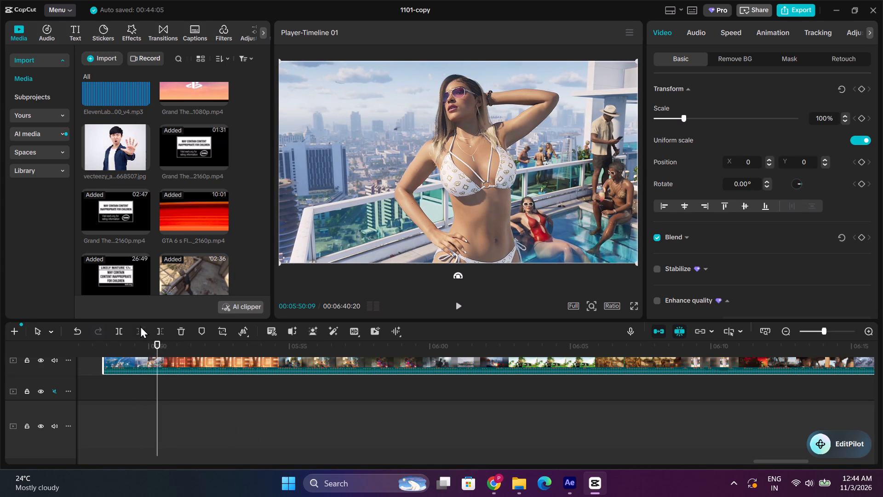
click(158, 330)
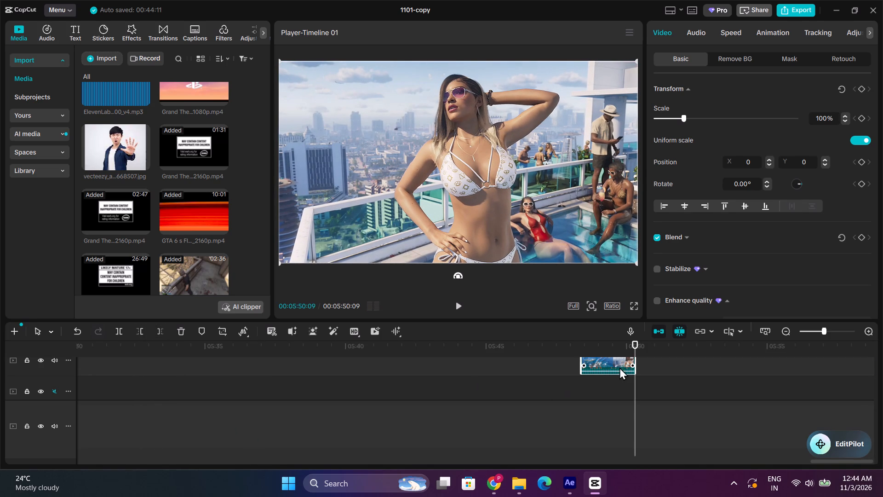
click(606, 352)
key(space)
key(space)
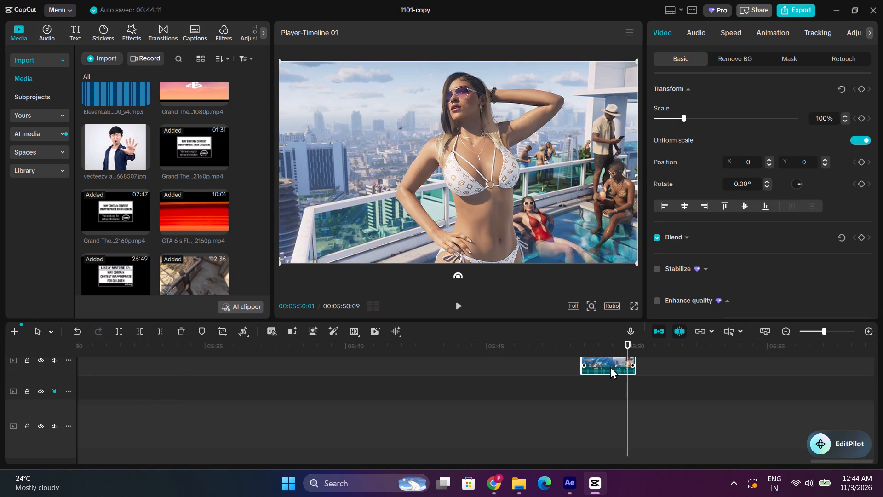
Move the pool clip directly above the binoculars clip, aligned with its start, and toggle the upper track's visibility off and on.
drag(611, 370, 0, 385)
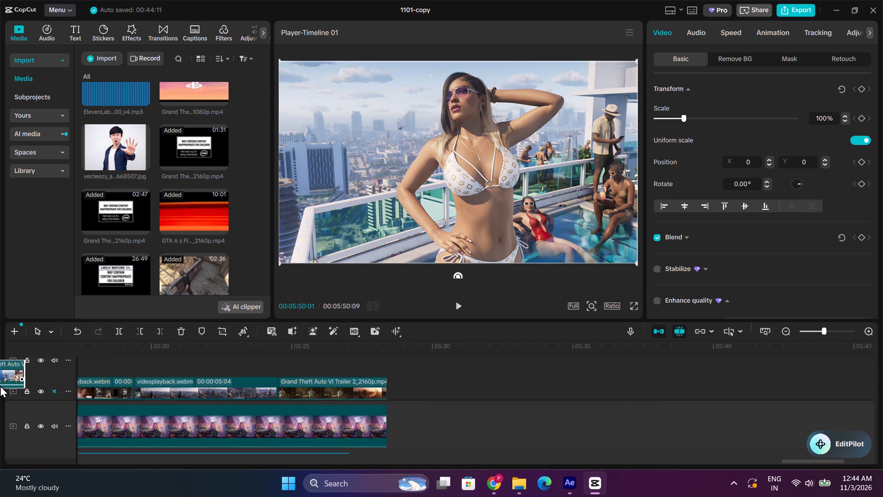
drag(0, 385, 344, 358)
scroll(353, 366, down, 2)
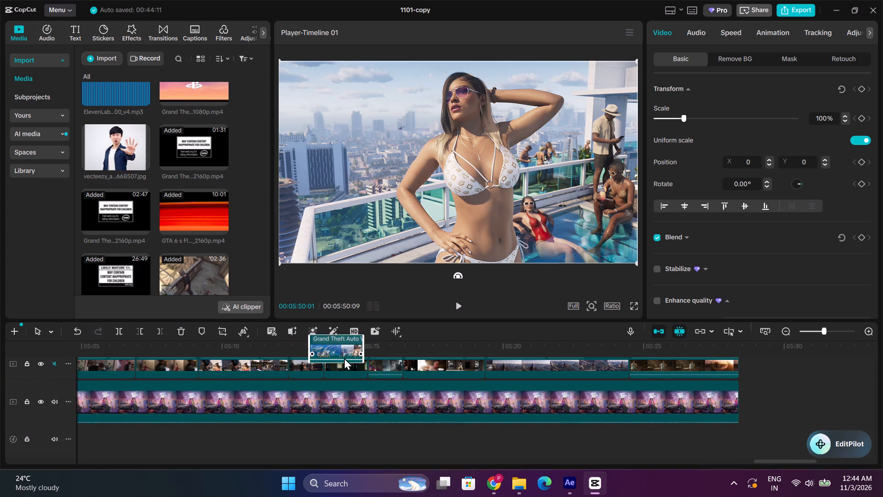
drag(344, 358, 350, 375)
scroll(350, 354, up, 1)
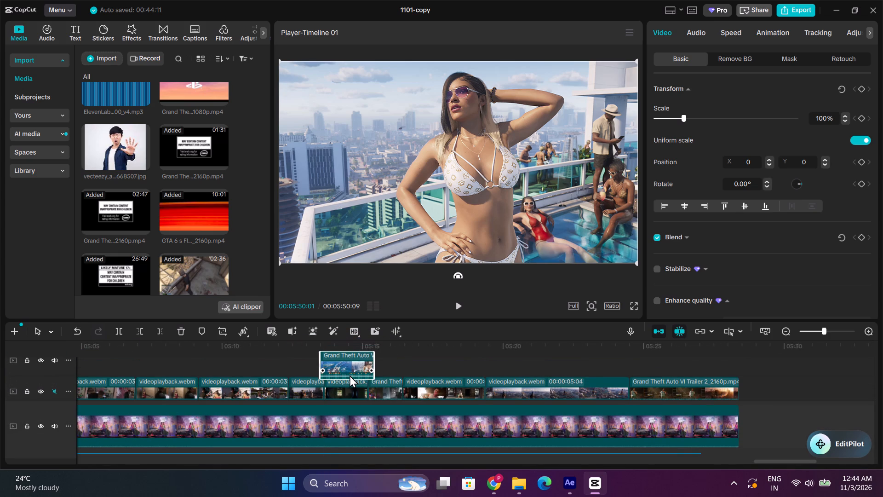
drag(350, 375, 354, 374)
click(339, 355)
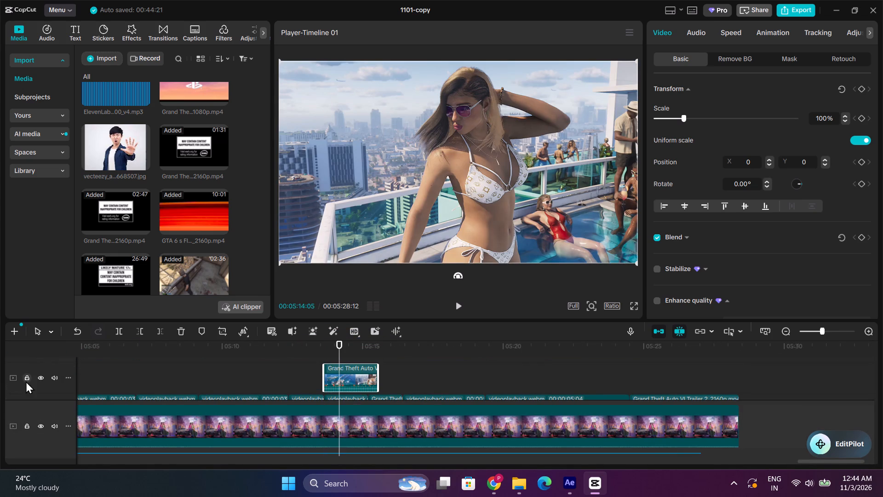
click(38, 377)
click(38, 377)
Trim the end of the pool clip to line up with the end of the binoculars clip.
double_click(866, 333)
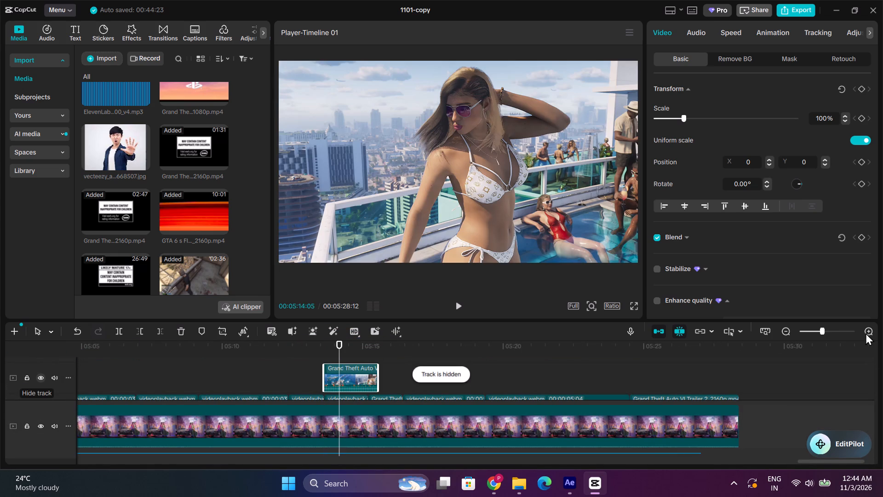
scroll(378, 376, down, 1)
drag(493, 363, 479, 367)
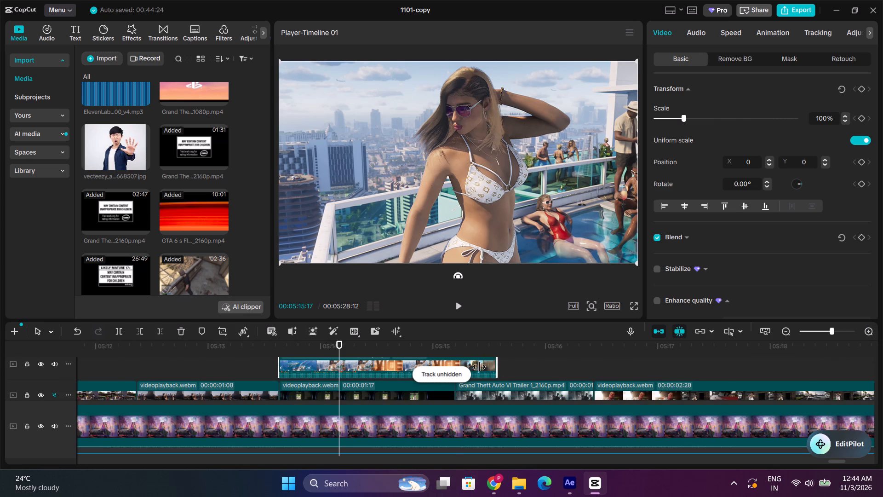
drag(479, 367, 453, 371)
Replace the binoculars clip by deleting it and moving the Trailer 1 pool clip down into its gap.
click(382, 401)
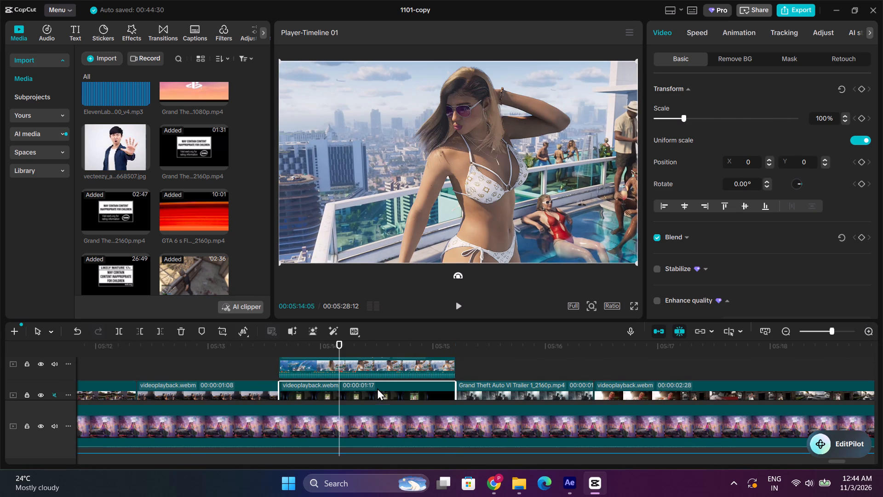
key(Delete)
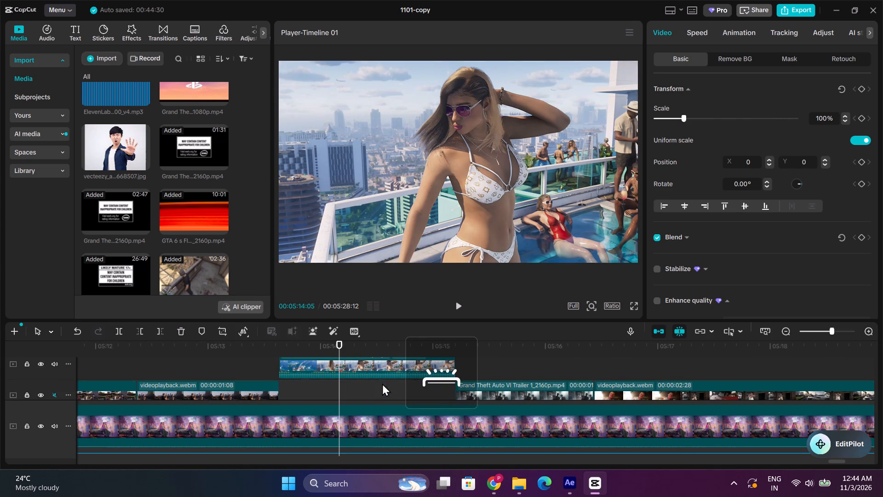
drag(396, 369, 397, 394)
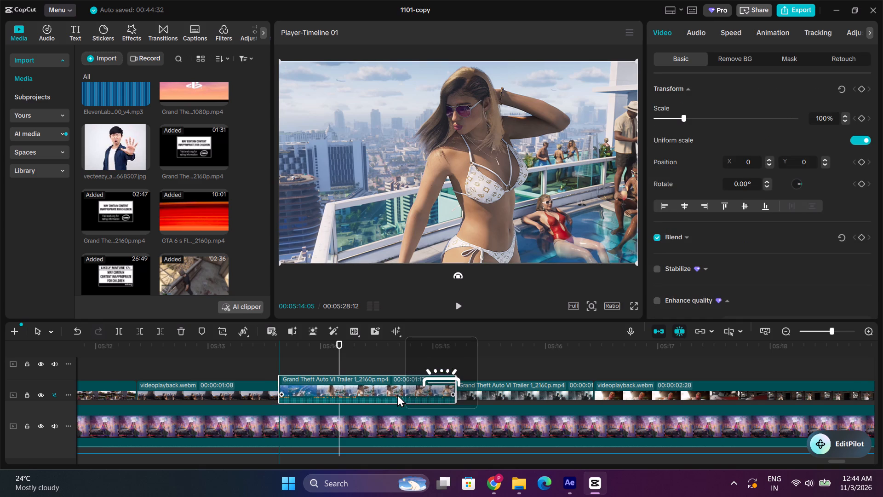
Play back the montage around the swapped-in Trailer 1 pool clip to check the cuts.
click(267, 349)
drag(280, 360, 278, 361)
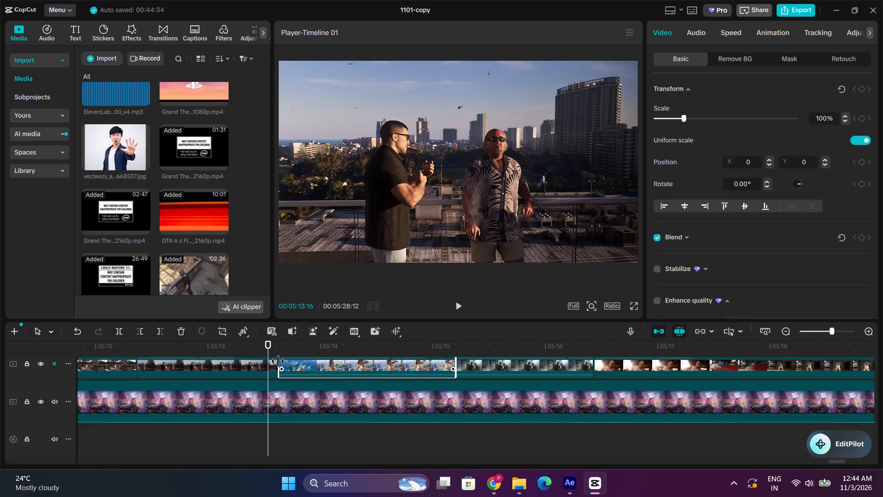
drag(278, 361, 276, 362)
click(458, 361)
key(space)
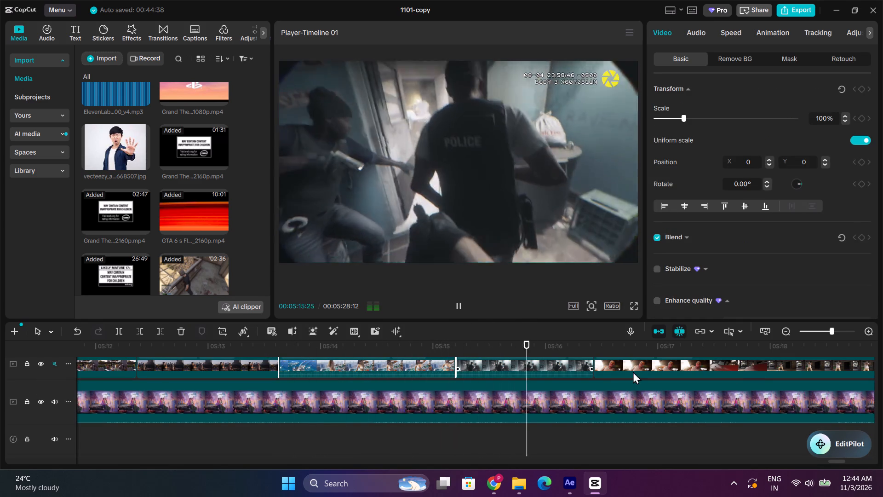
Review the montage by playing it back from about 00:04:47, after the developer clip.
double_click(786, 326)
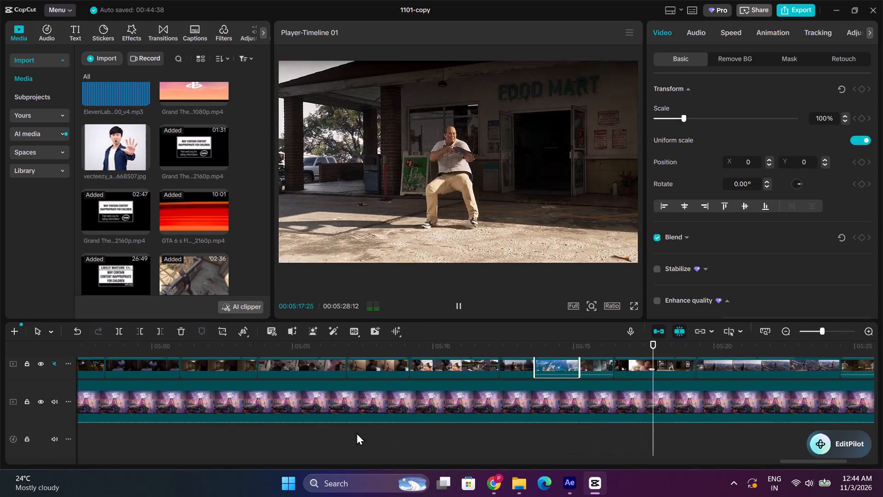
click(793, 331)
click(788, 329)
scroll(412, 386, up, 1)
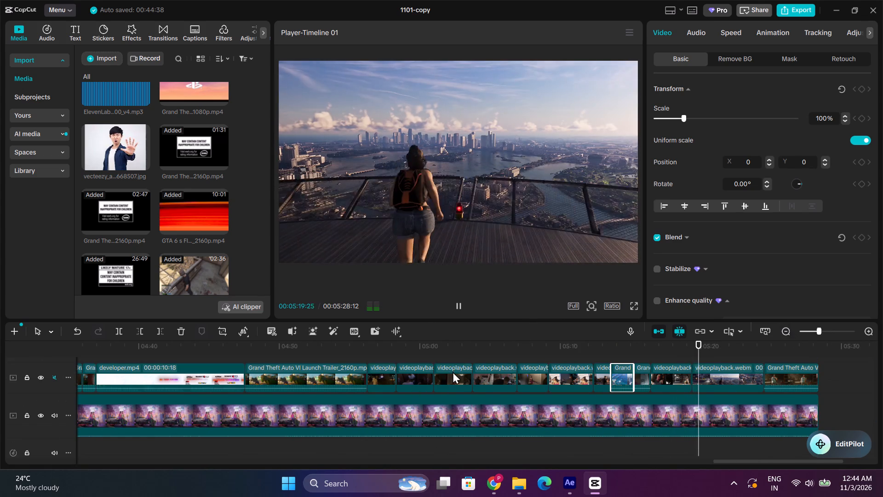
double_click(783, 327)
click(581, 341)
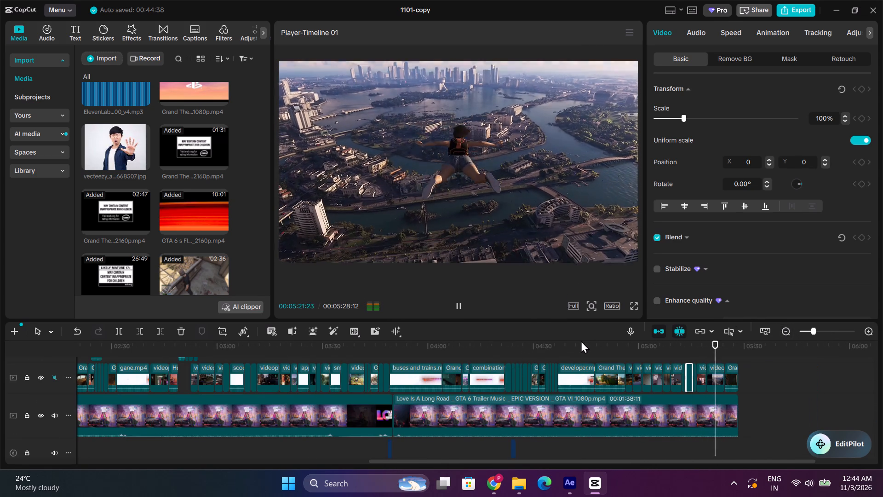
drag(587, 347, 597, 344)
key(space)
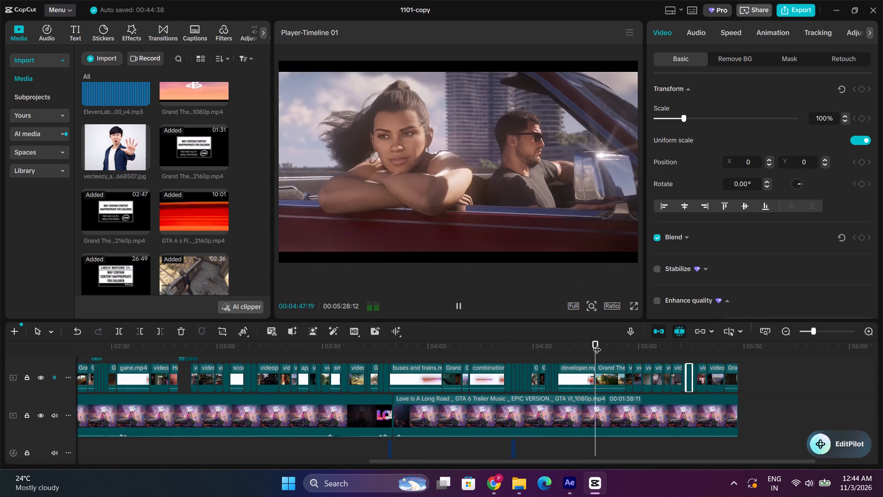
click(622, 348)
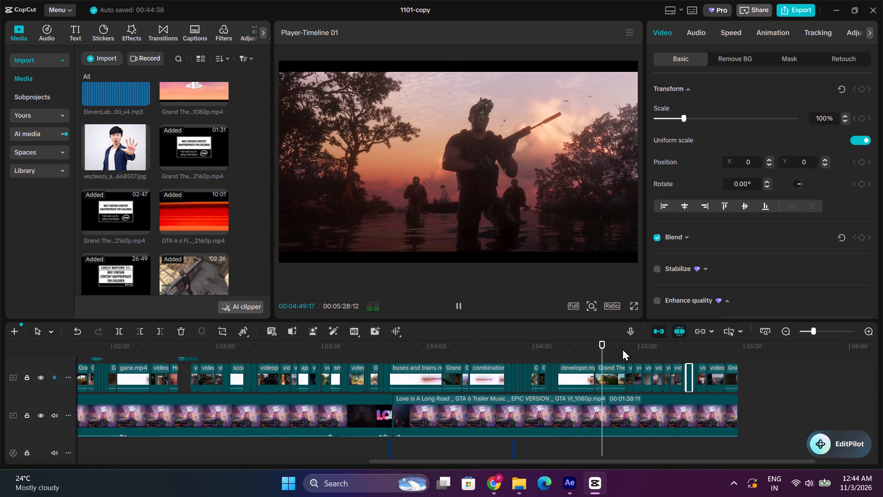
key(space)
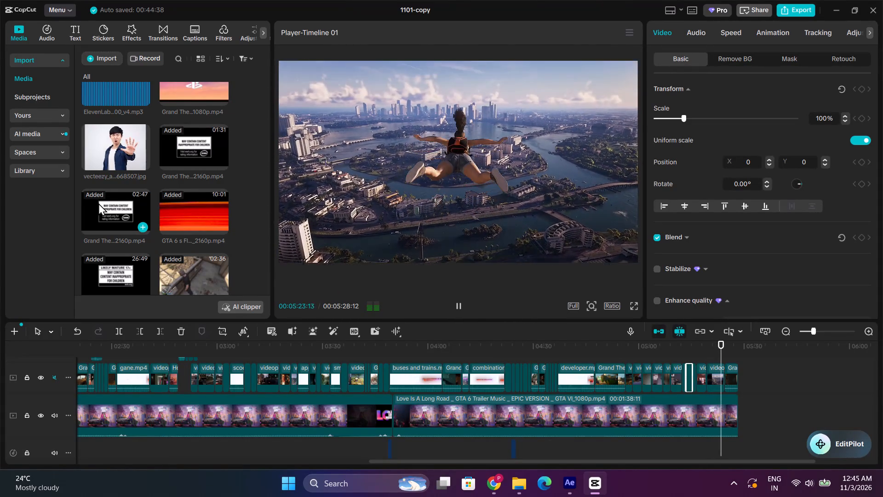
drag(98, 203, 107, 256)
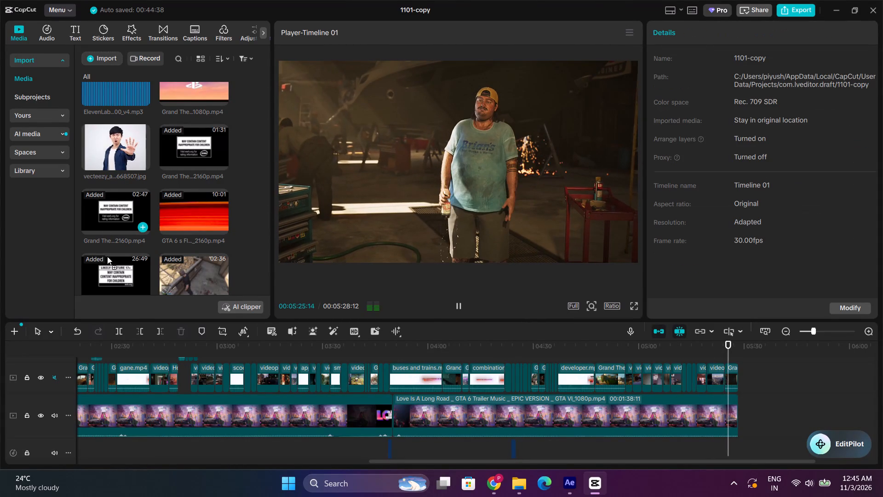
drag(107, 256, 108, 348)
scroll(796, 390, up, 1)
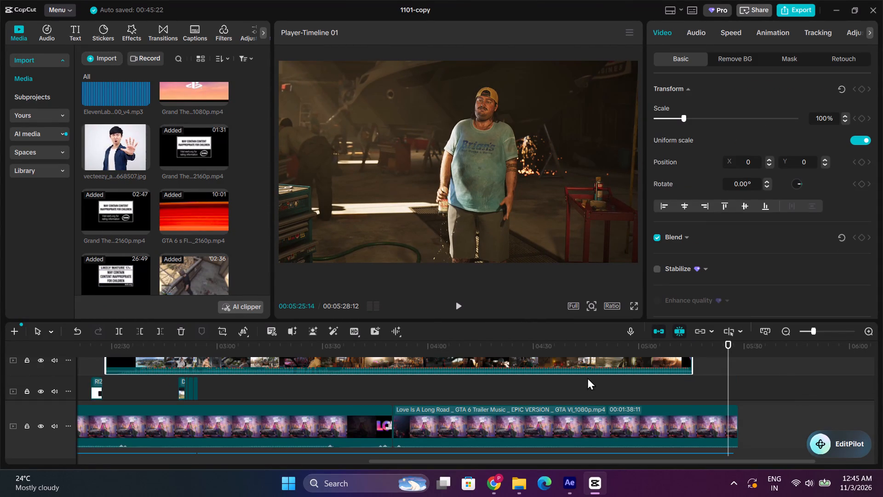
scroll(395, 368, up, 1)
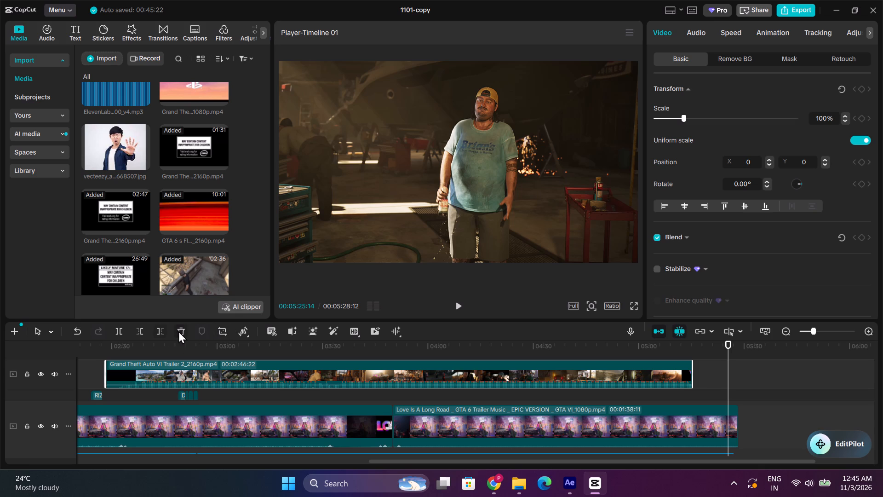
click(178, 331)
Add the 26:49 gameplay video from the media library to an empty track above the montage.
drag(124, 263, 167, 352)
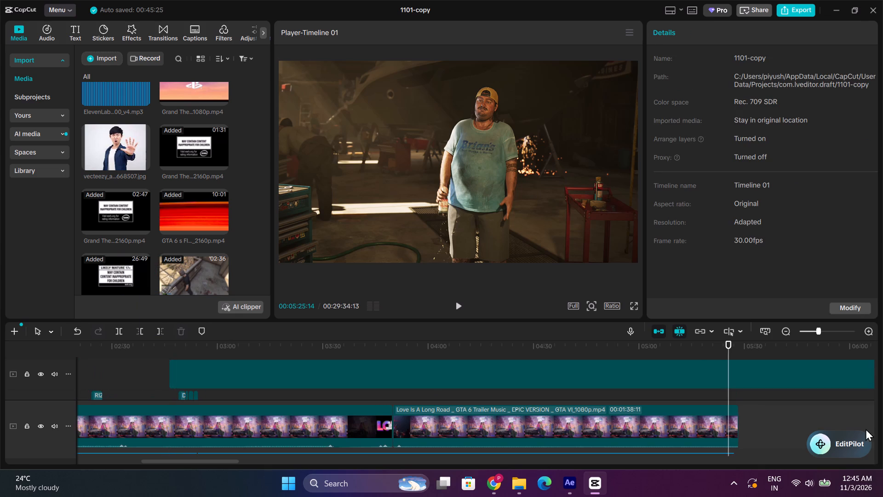
scroll(882, 434, up, 2)
Skim the long gameplay clip, mainly between about 00:18:00 and 00:24:00, for a shot to use in the montage.
click(764, 354)
drag(766, 353, 874, 437)
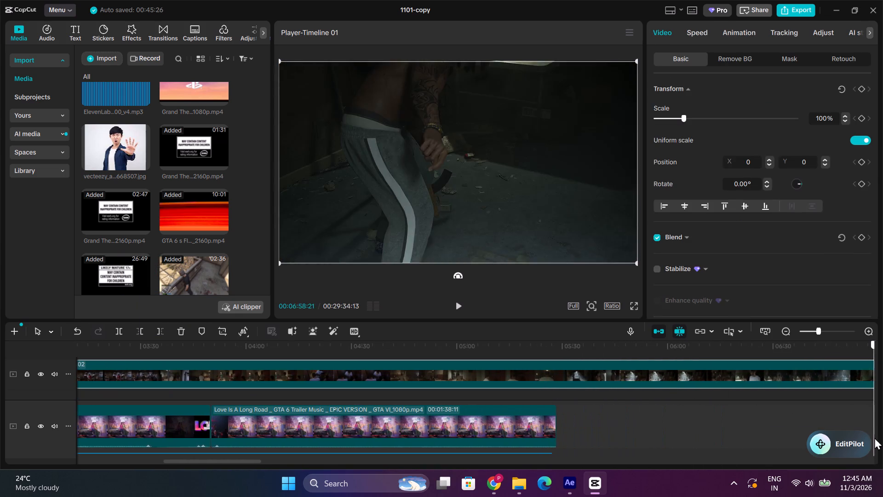
drag(874, 437, 793, 435)
triple_click(784, 327)
double_click(784, 328)
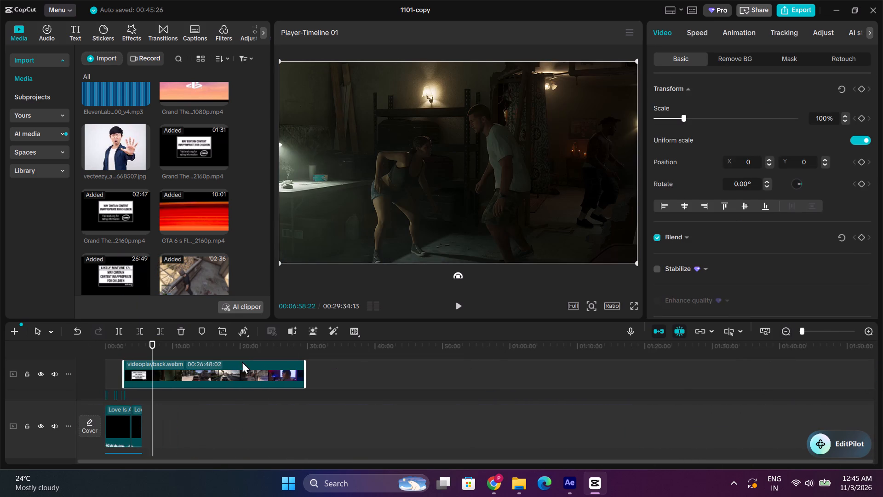
click(212, 356)
click(235, 351)
key(space)
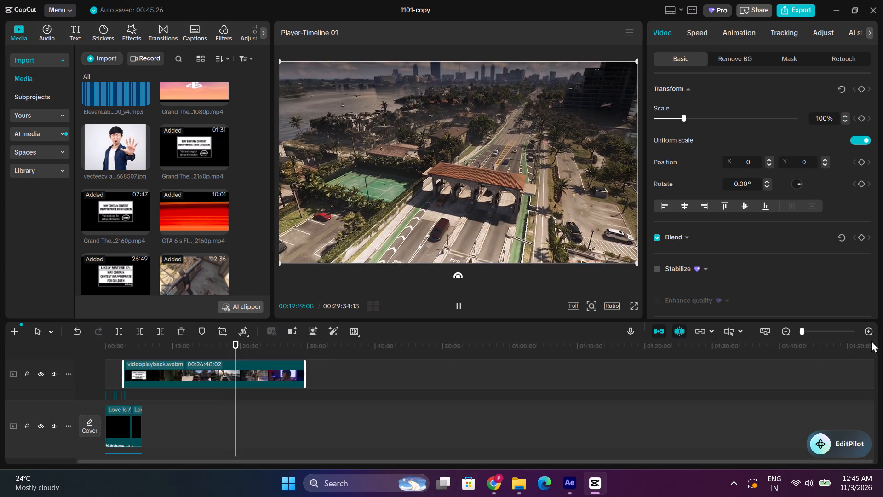
triple_click(871, 332)
click(341, 354)
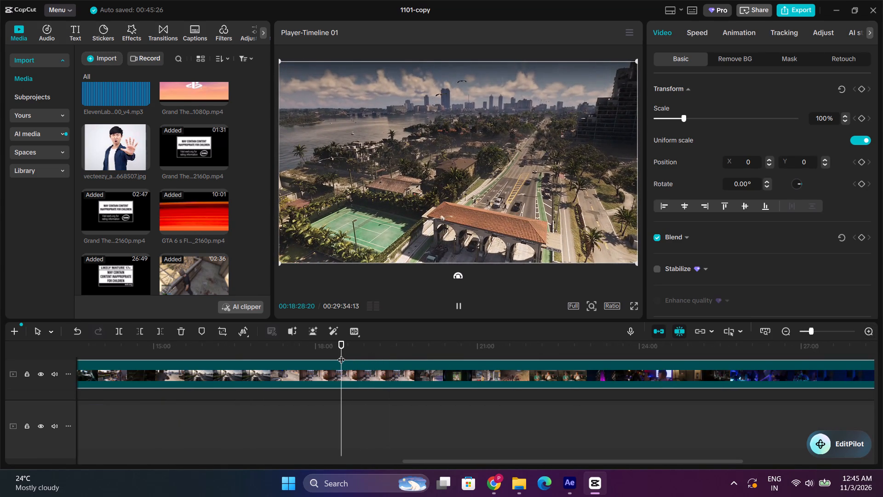
click(354, 352)
click(328, 352)
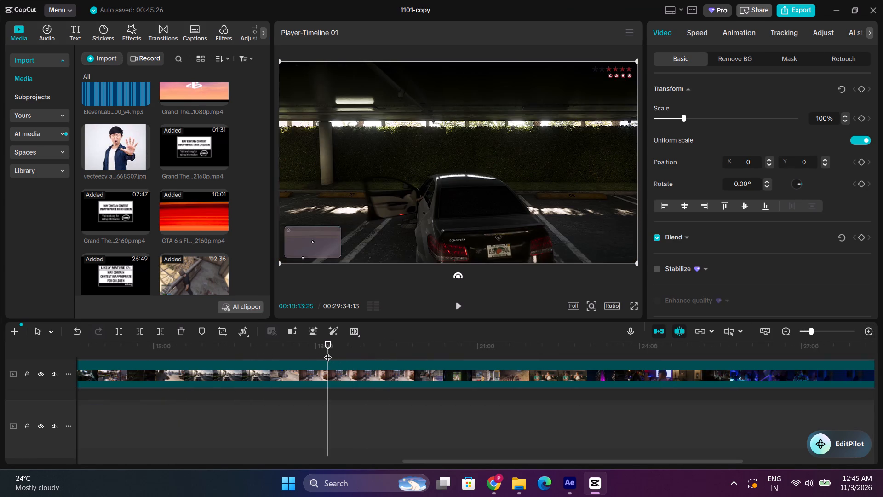
key(space)
click(348, 351)
click(419, 347)
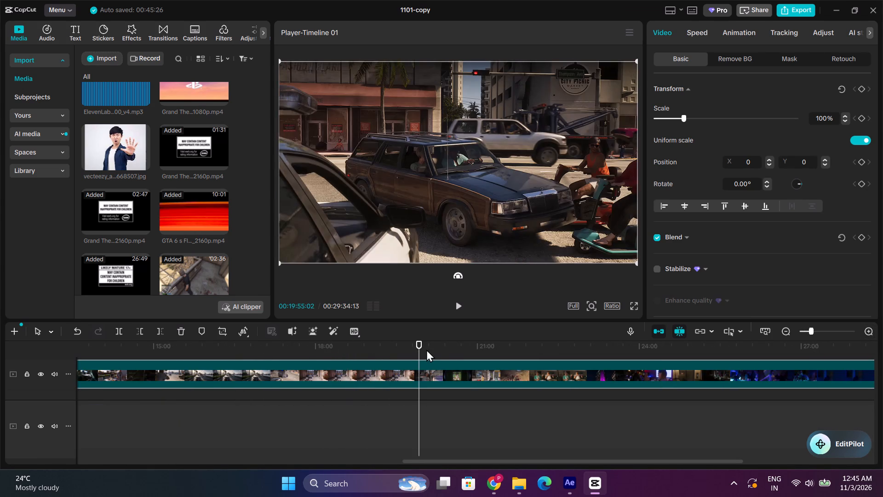
key(space)
click(454, 353)
key(space)
key(space)
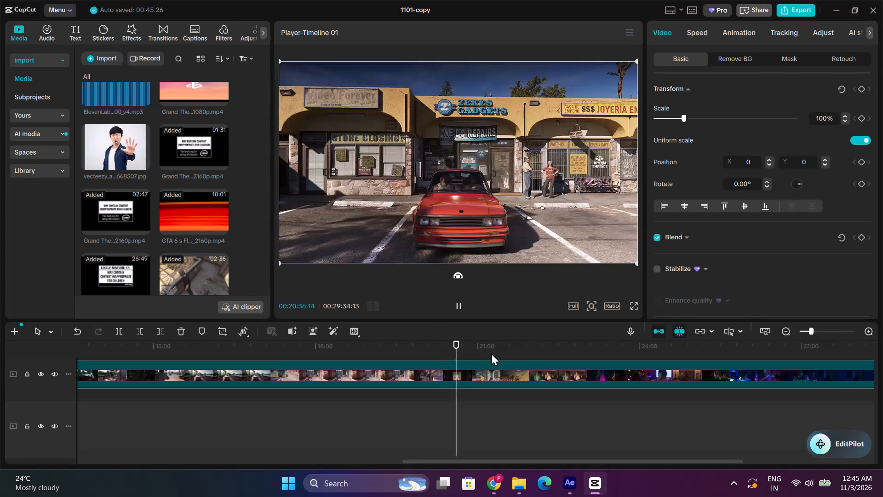
key(space)
click(498, 353)
key(space)
click(520, 351)
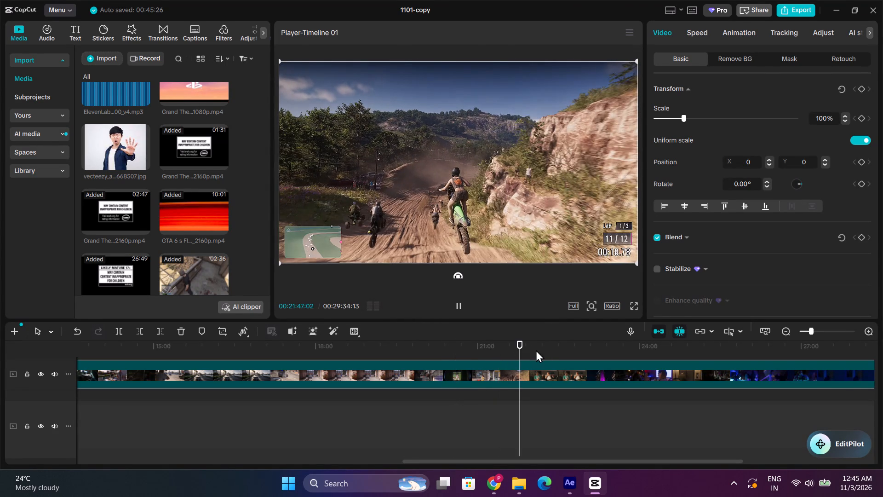
click(568, 350)
key(space)
click(617, 355)
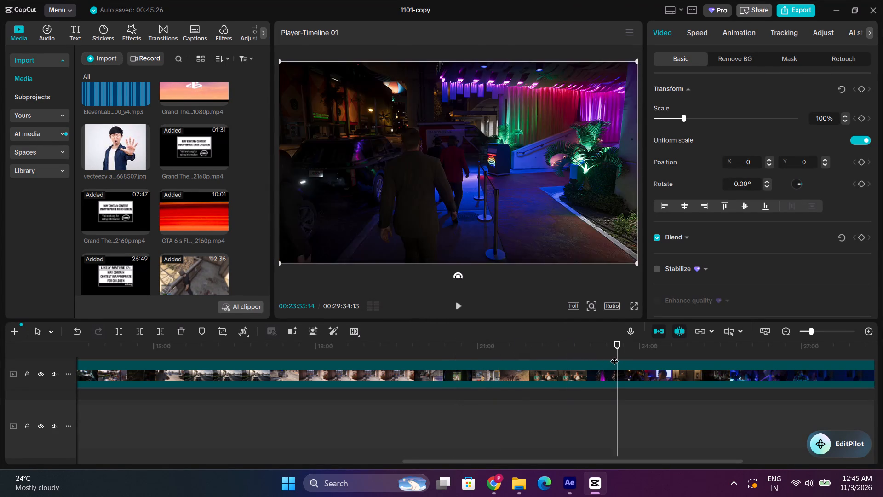
key(space)
Examine the gameplay clip between about 00:18:20 and 00:19:55 more closely to locate the meeting scene at the van.
click(336, 357)
key(space)
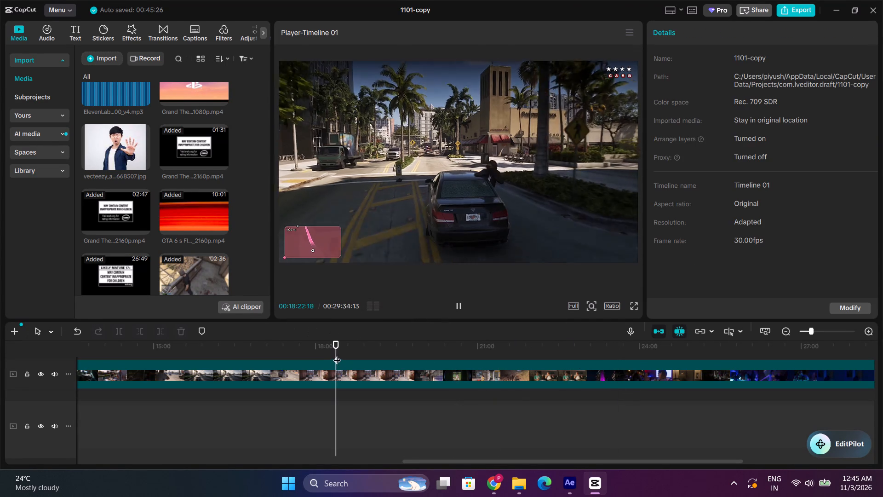
click(396, 352)
key(space)
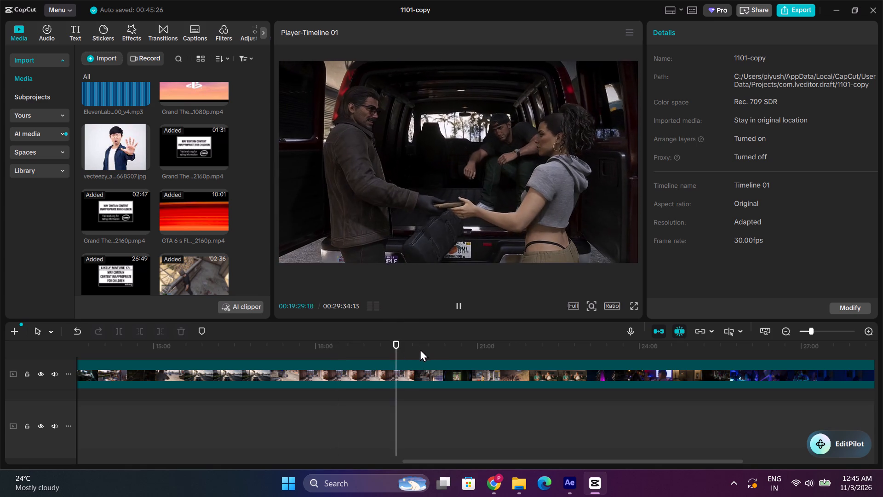
click(424, 348)
key(space)
click(398, 347)
click(377, 351)
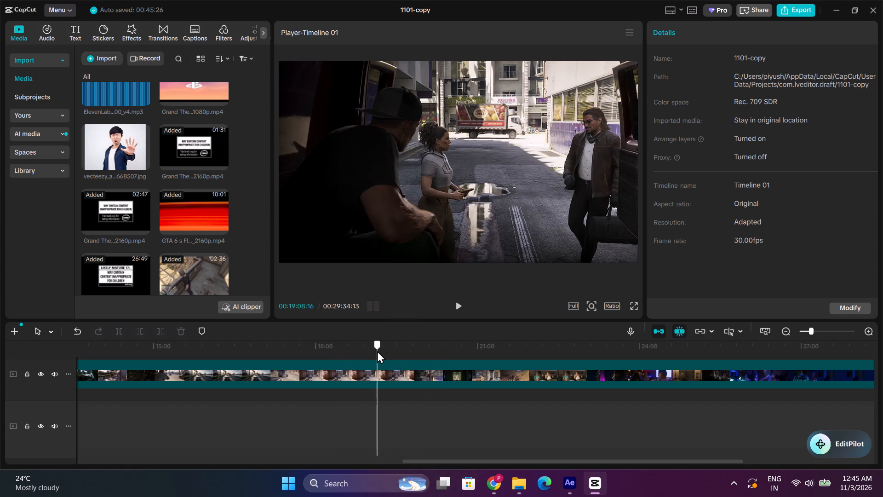
key(space)
click(395, 348)
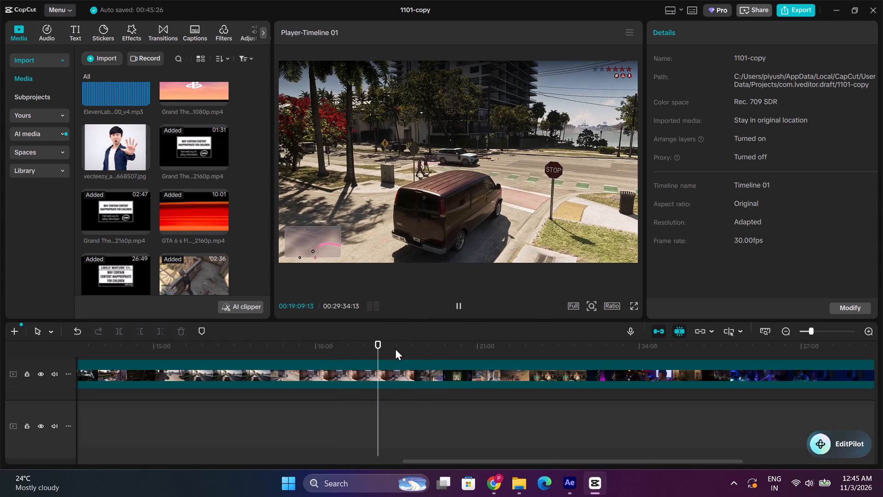
key(space)
Trim the gameplay clip to the van meeting shot, from 00:19:26:29 to 00:19:30:19.
click(387, 349)
click(390, 370)
key(space)
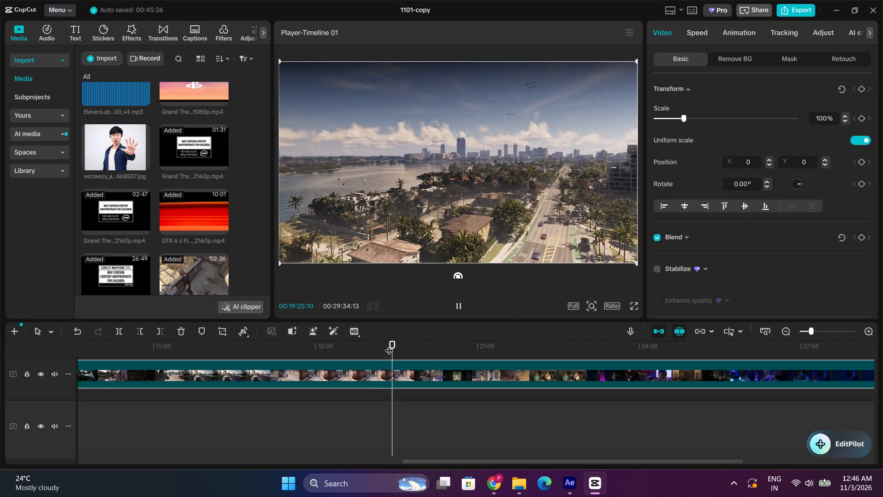
click(393, 344)
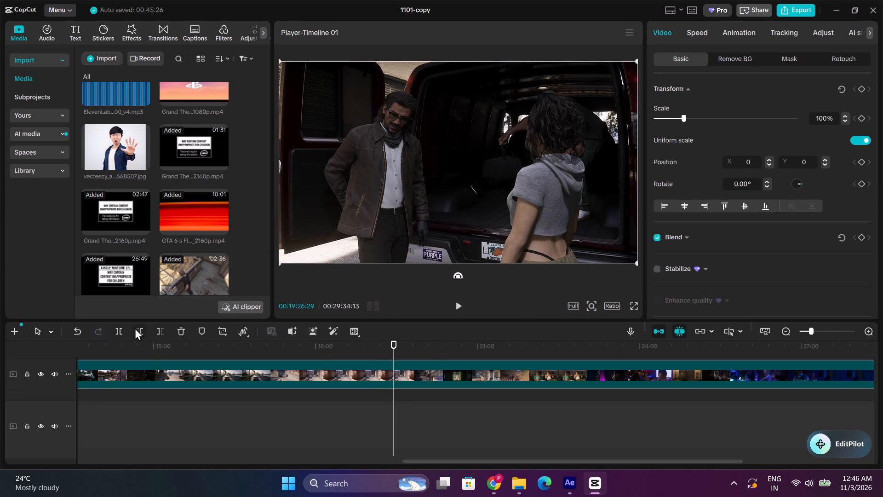
click(136, 328)
key(space)
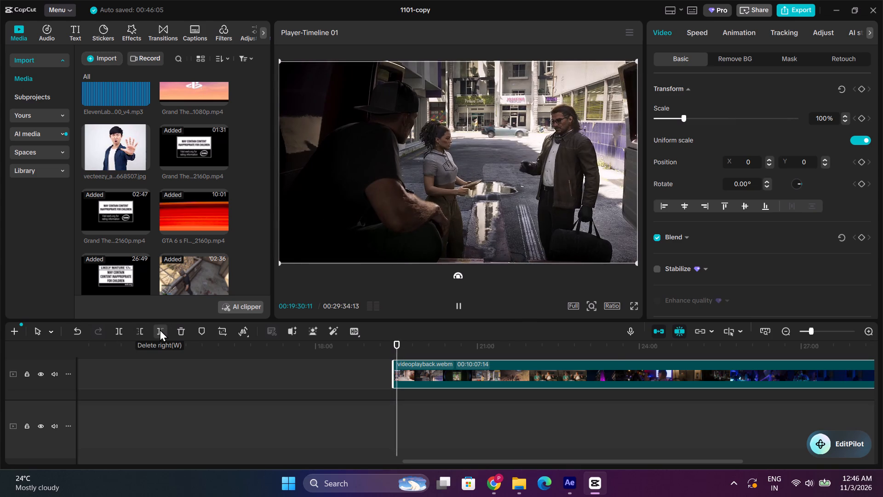
click(160, 329)
Move the trimmed van clip down to the end of the main track, directly after the trailer music video.
click(872, 324)
double_click(872, 328)
double_click(871, 330)
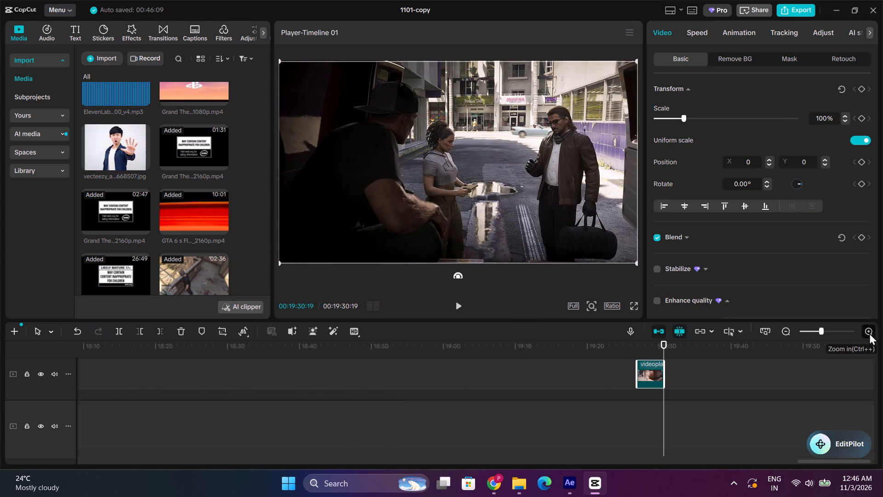
drag(634, 366, 635, 425)
Move the van clip onto a track above the montage, with its start aligned to the cut at 00:05:06:28.
scroll(396, 340, down, 2)
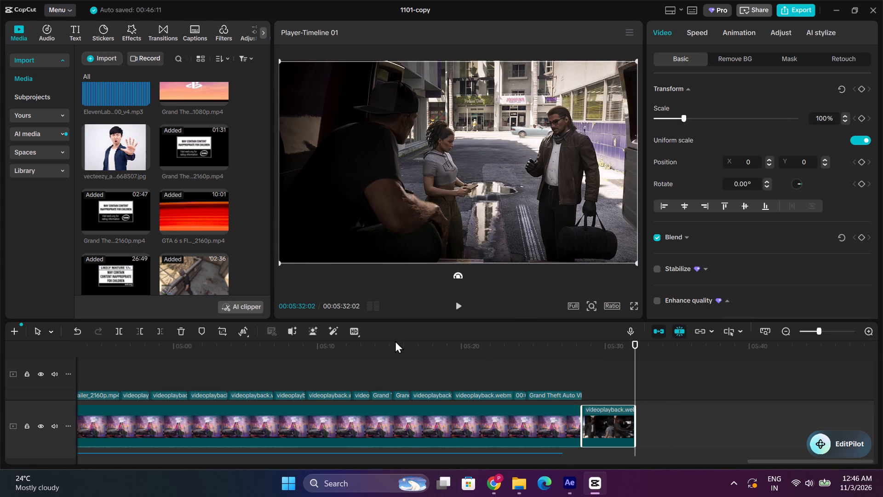
scroll(390, 356, down, 1)
scroll(636, 371, down, 1)
scroll(582, 391, down, 1)
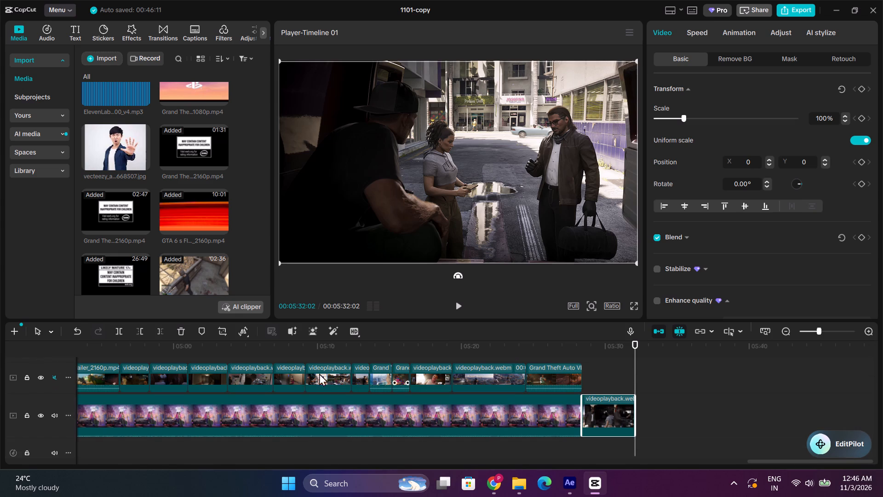
click(301, 355)
click(277, 354)
drag(234, 356, 233, 358)
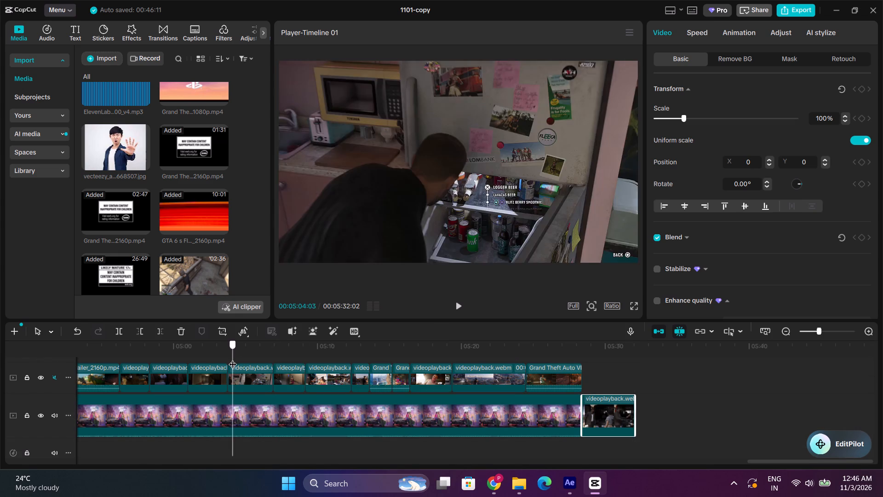
drag(233, 358, 275, 363)
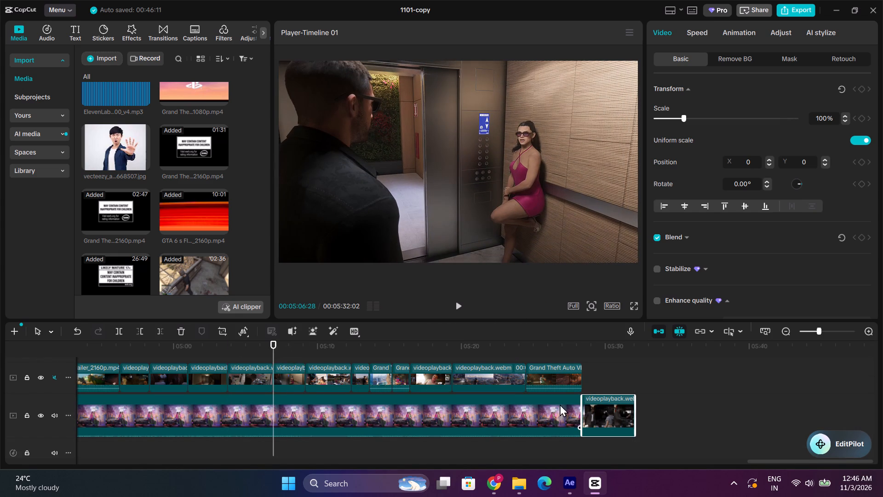
drag(602, 410, 290, 355)
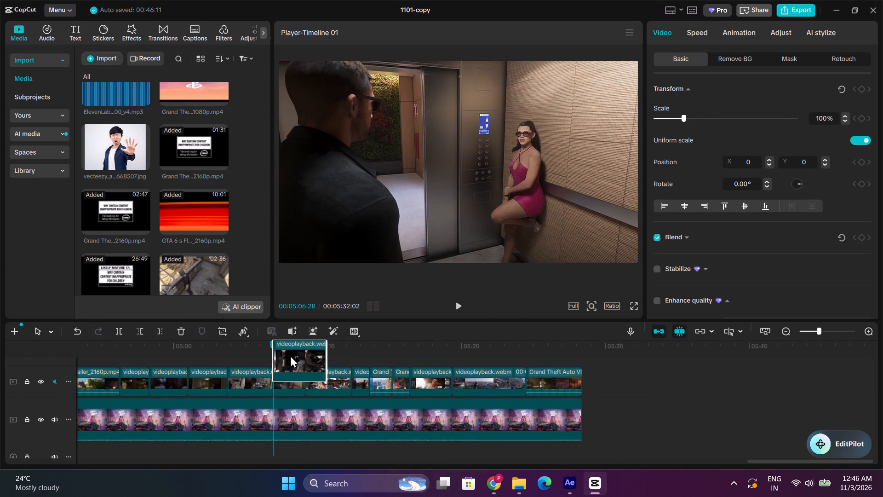
drag(290, 355, 291, 363)
scroll(414, 373, down, 2)
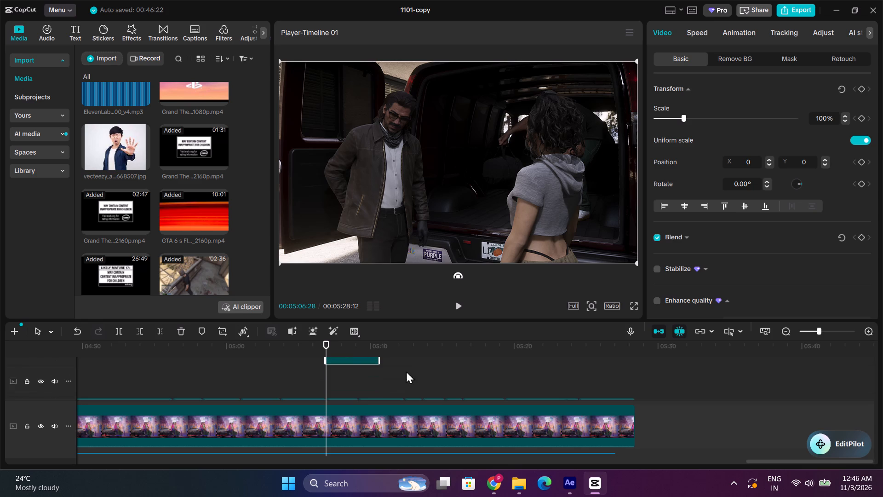
Shorten the van clip to 00:00:02:07, ending it at the cut where the montage clip beneath it ends.
scroll(365, 359, up, 1)
drag(356, 363, 353, 374)
scroll(390, 374, down, 2)
scroll(355, 370, up, 2)
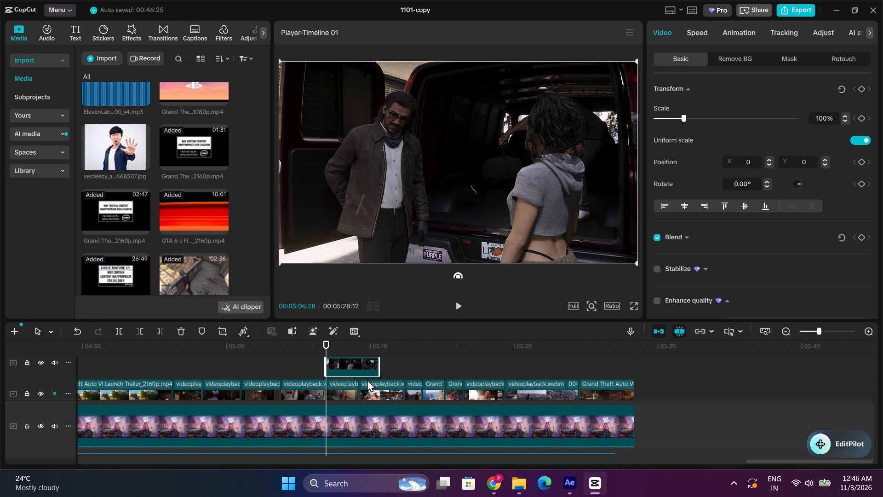
key(space)
key(space)
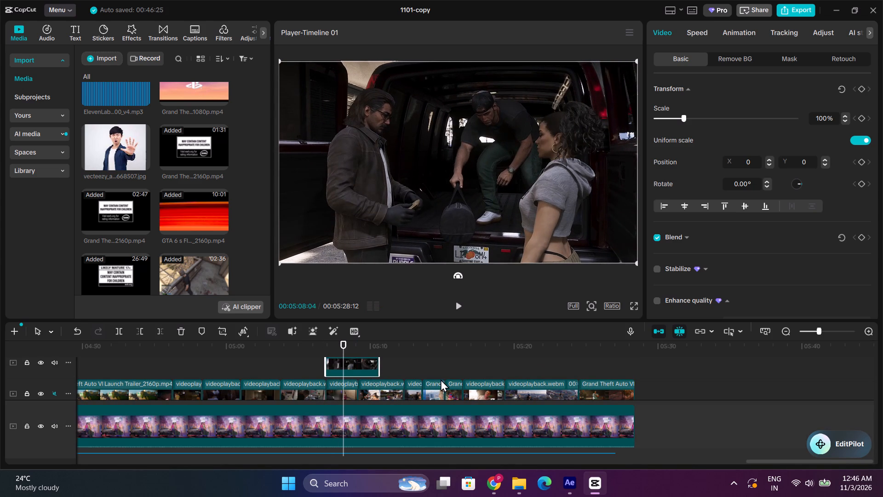
key(space)
key(space)
key(space)
key(space)
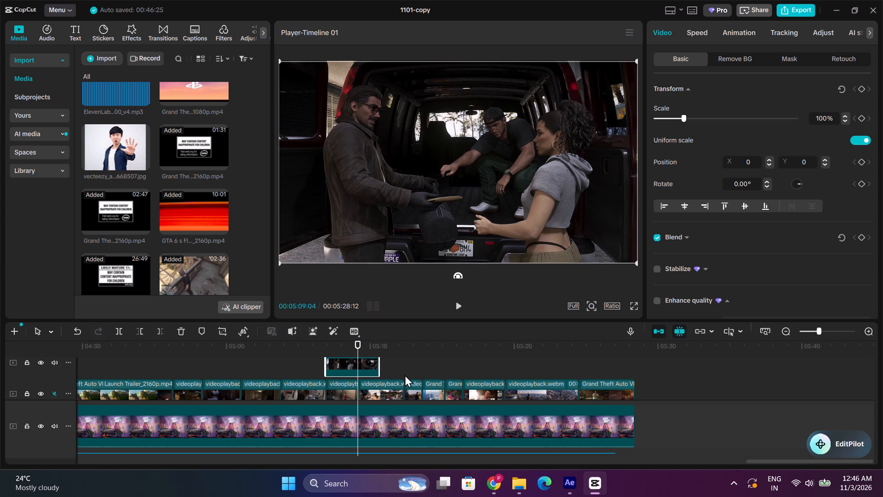
click(160, 332)
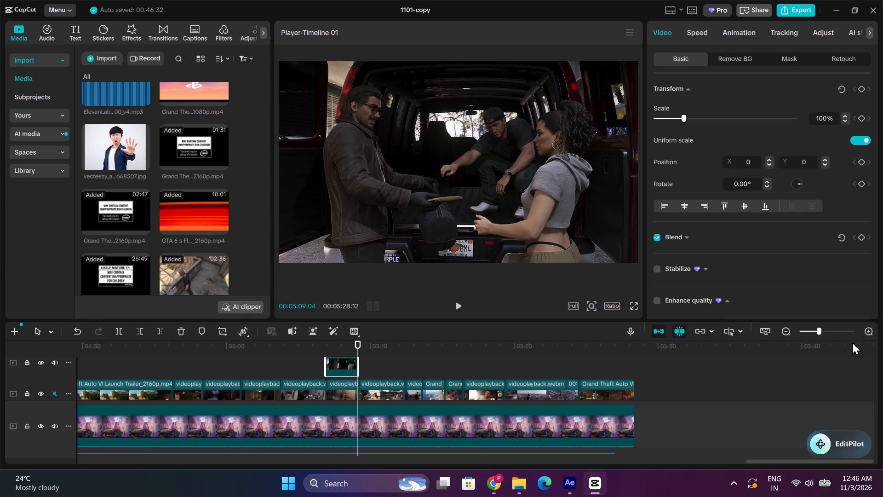
triple_click(867, 331)
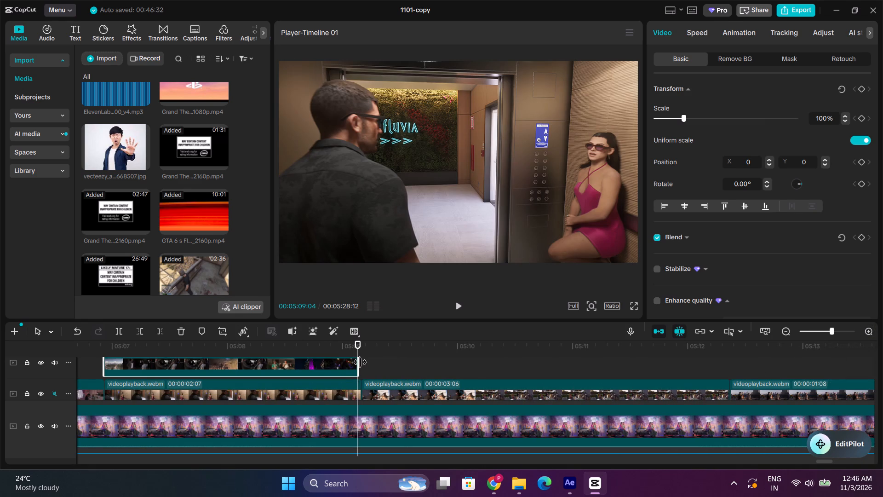
click(360, 362)
drag(365, 363, 358, 366)
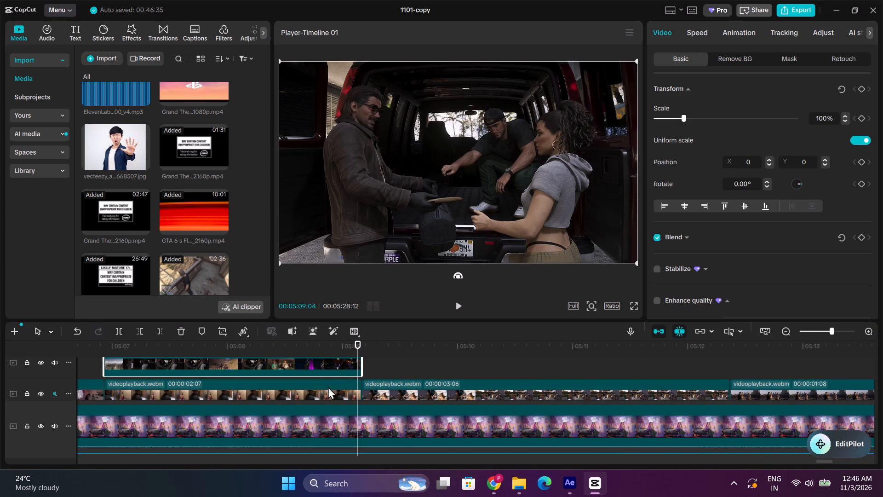
Delete the montage clip beneath the van clip and put the van clip in the gap, flush with both neighbours.
click(328, 387)
key(Delete)
drag(298, 365, 296, 389)
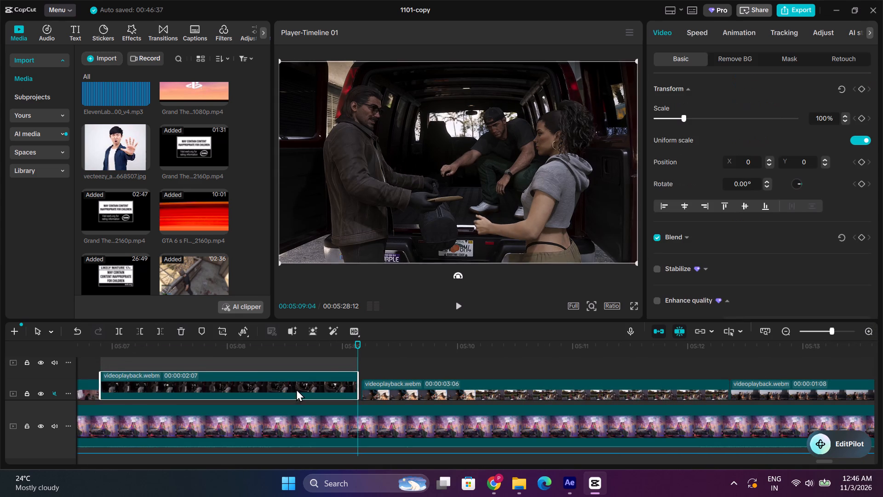
drag(296, 389, 296, 389)
drag(208, 362, 210, 391)
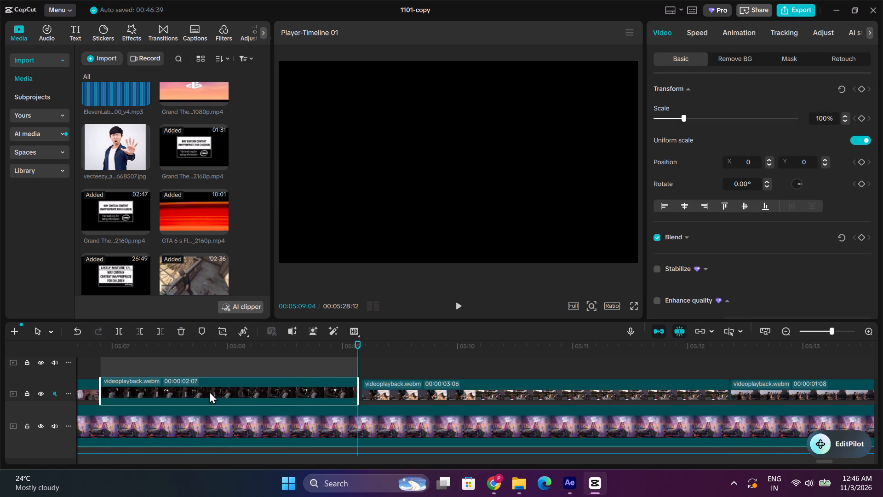
drag(215, 369, 222, 405)
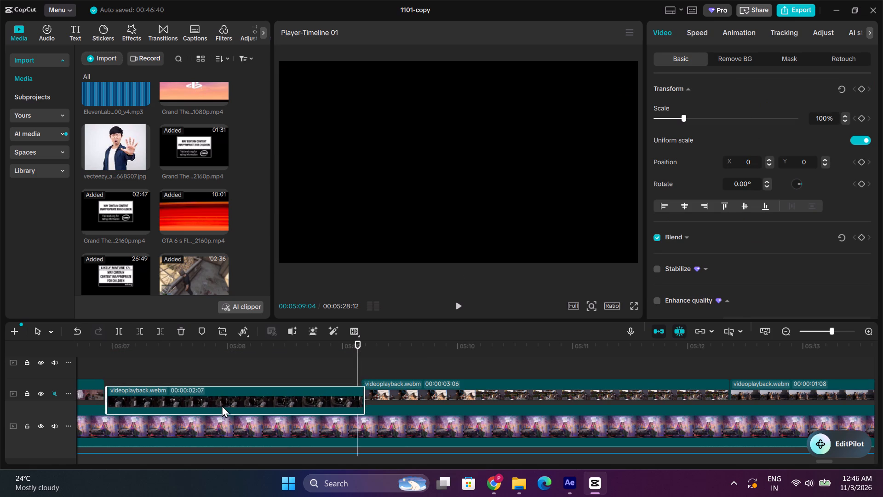
drag(222, 405, 222, 402)
drag(104, 369, 85, 368)
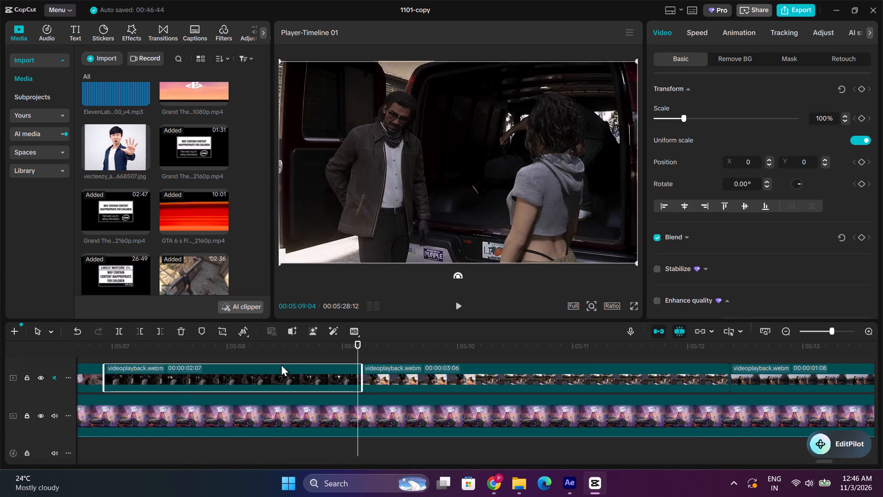
drag(361, 370, 367, 371)
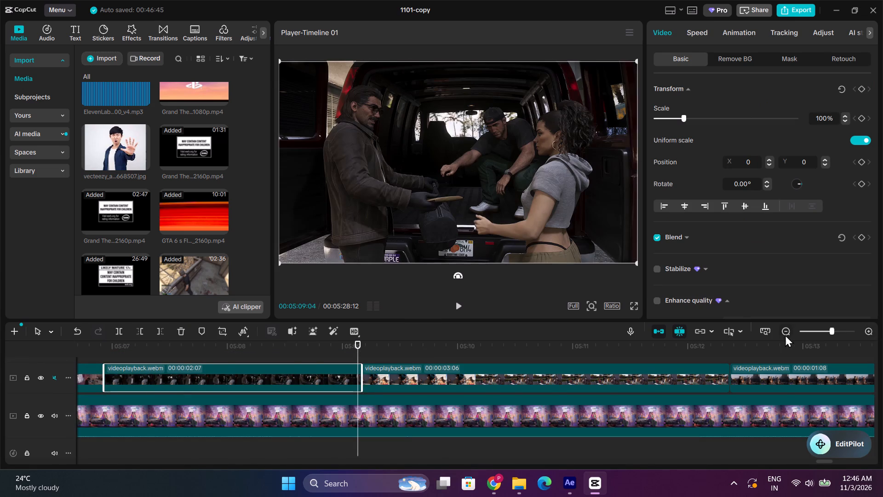
Play the montage from just before the van clip through to the end of the timeline to check the cuts.
click(783, 334)
click(784, 331)
click(263, 352)
key(space)
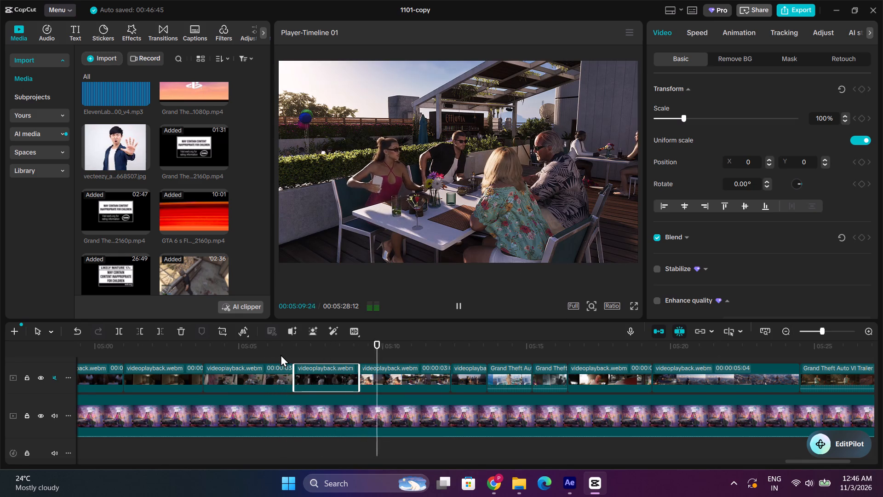
click(788, 331)
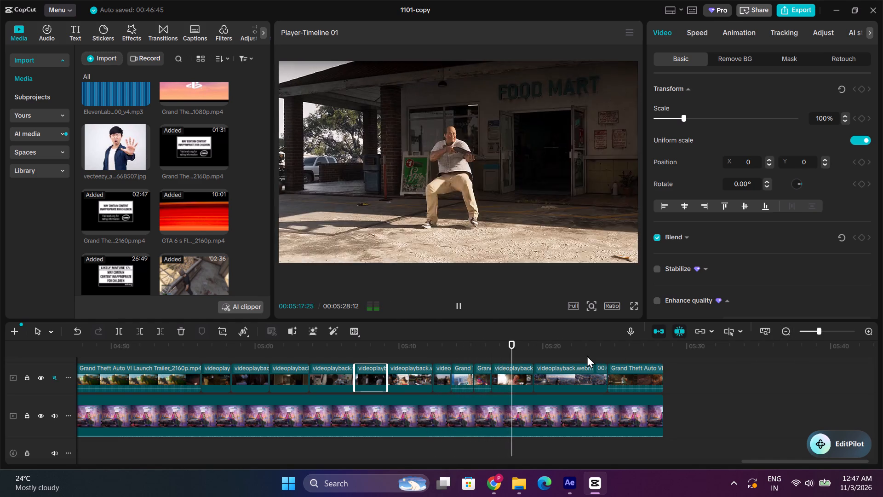
click(790, 329)
click(790, 329)
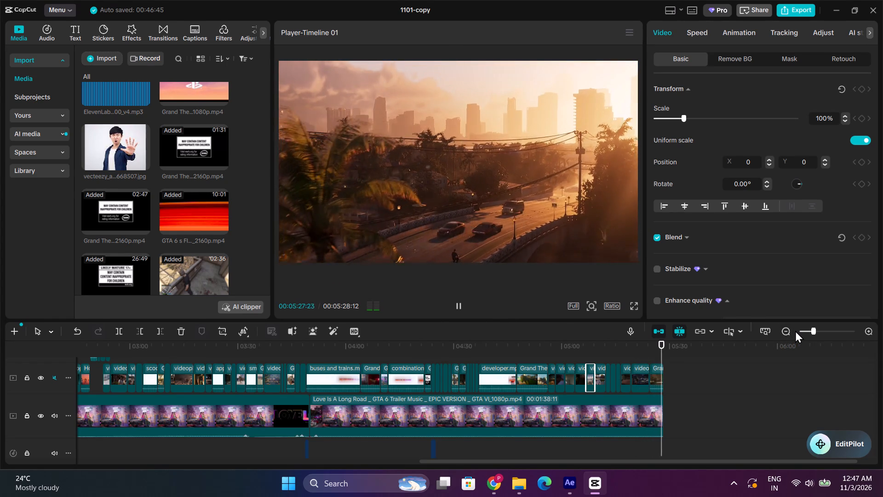
Delete the last Love Is A Long Road trailer music segment, under the final part of the video.
click(497, 348)
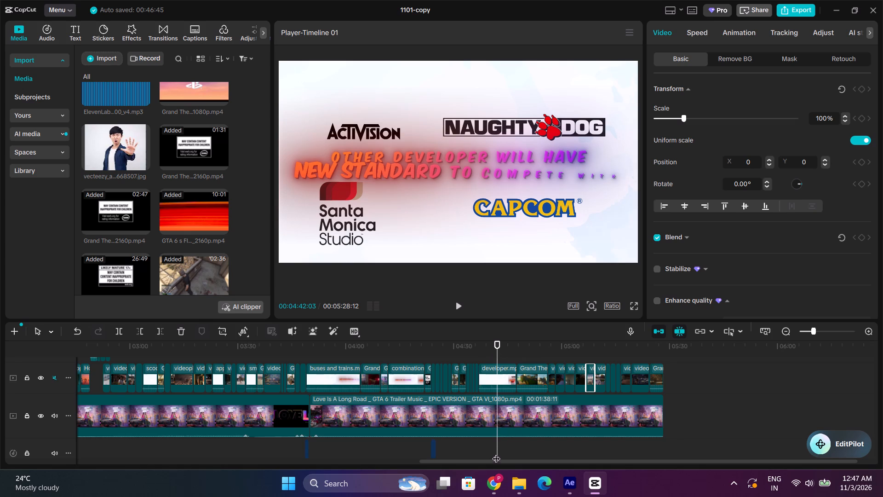
drag(496, 453, 501, 416)
click(502, 418)
key(Delete)
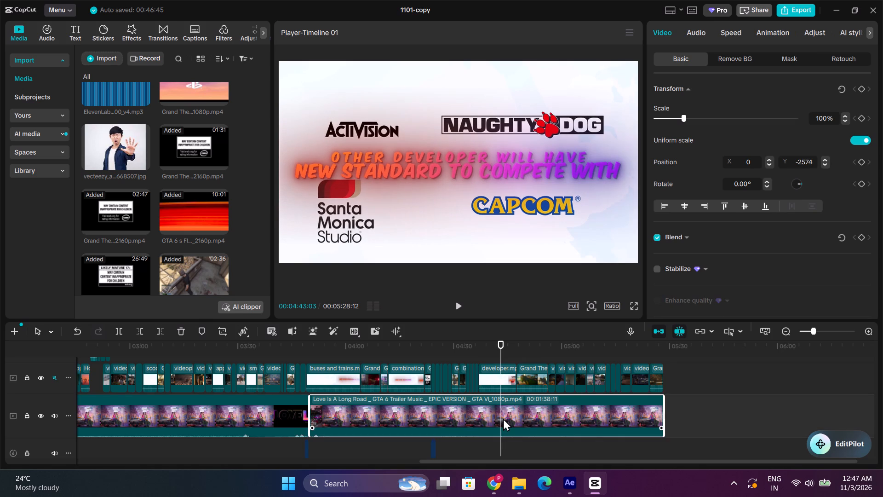
Delete the remaining music segment and all video and overlay clips before the Grand Theft Auto VI Launch Trailer clip that opens the final montage.
drag(493, 449, 466, 406)
drag(500, 404, 441, 379)
drag(507, 425, 158, 382)
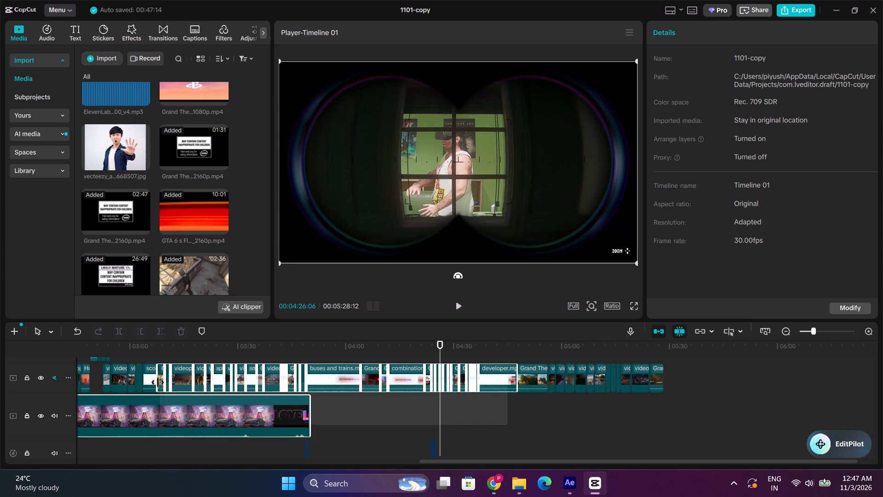
drag(158, 382, 4, 322)
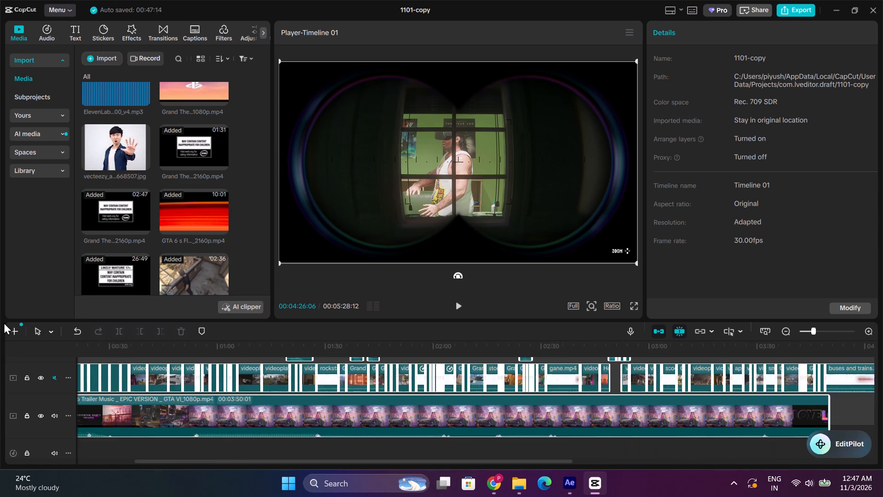
drag(4, 322, 2, 310)
key(Delete)
Move all remaining montage clips together down onto the empty main track.
scroll(739, 436, up, 2)
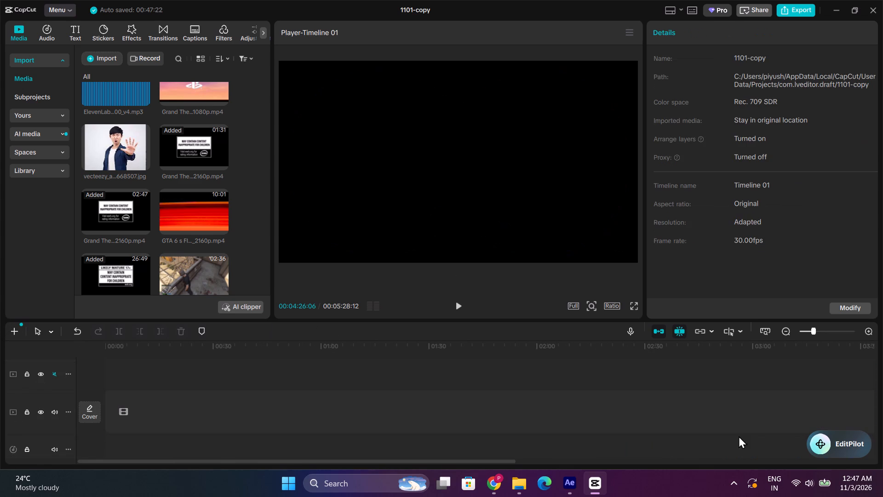
double_click(785, 329)
drag(347, 375, 432, 392)
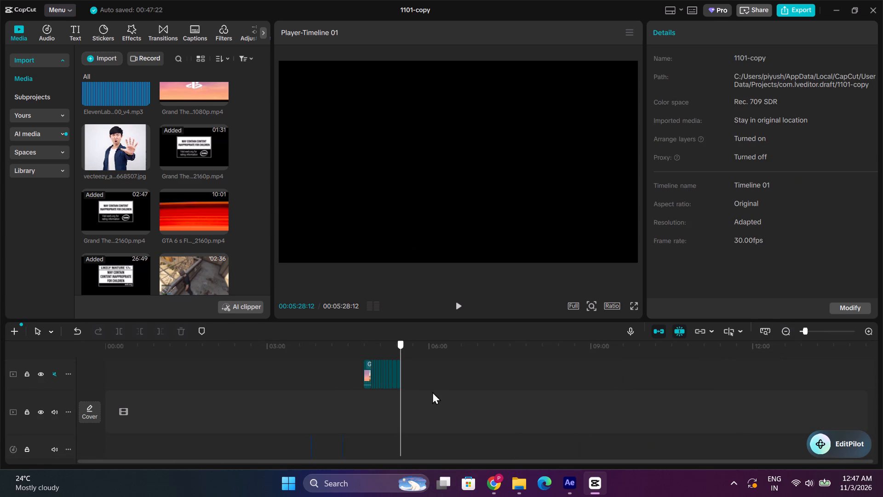
drag(432, 392, 434, 395)
drag(311, 364, 468, 417)
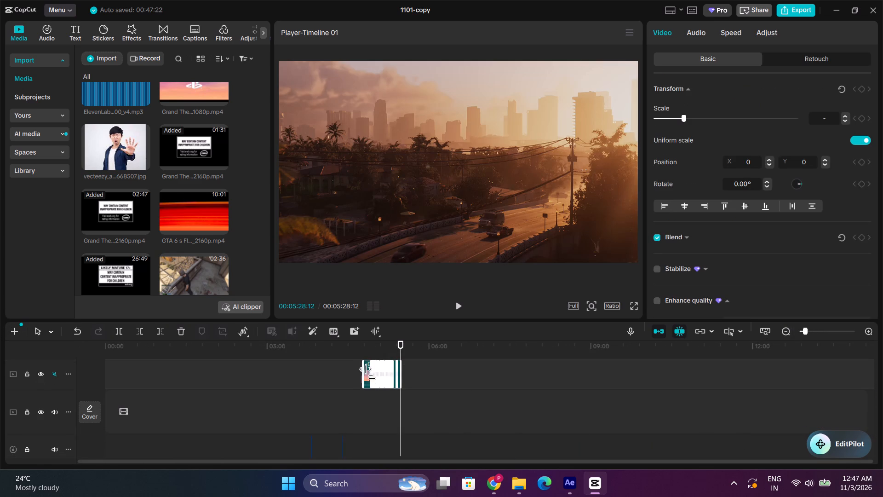
drag(366, 372, 365, 392)
click(876, 329)
double_click(871, 330)
click(871, 330)
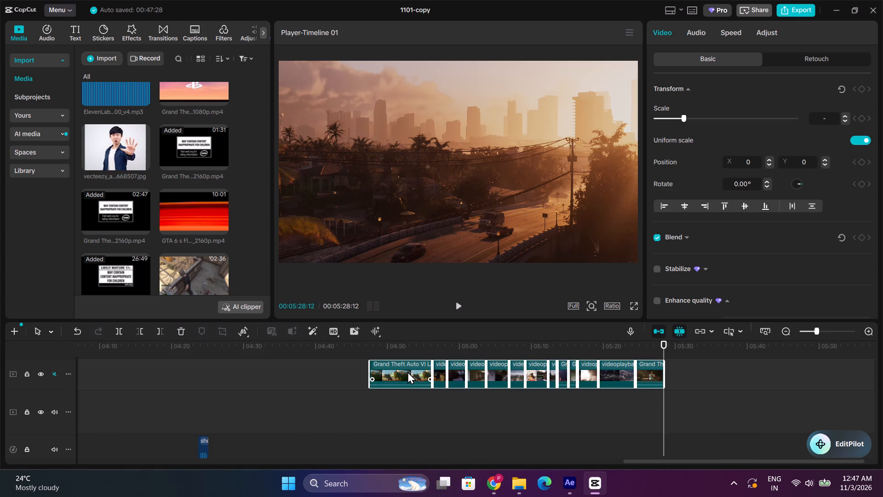
drag(407, 371, 398, 409)
Delete the two sound effect clips at around 00:04:23.
drag(170, 396, 209, 433)
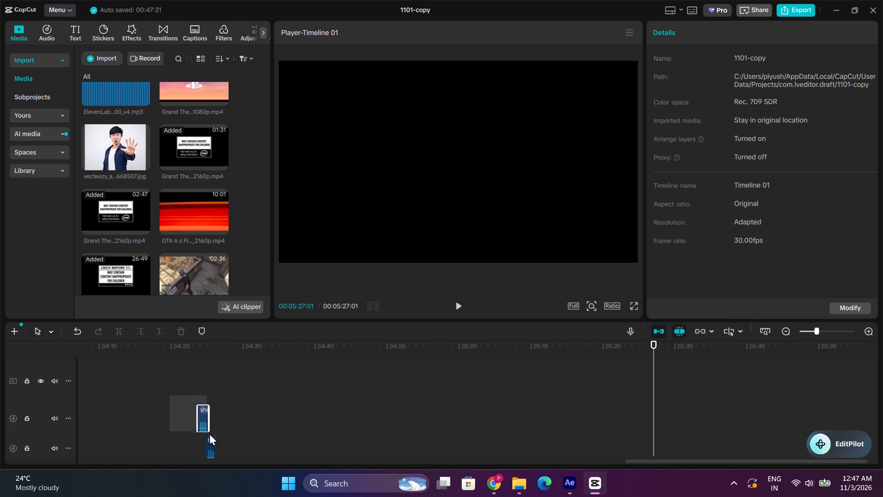
drag(209, 433, 238, 449)
click(184, 332)
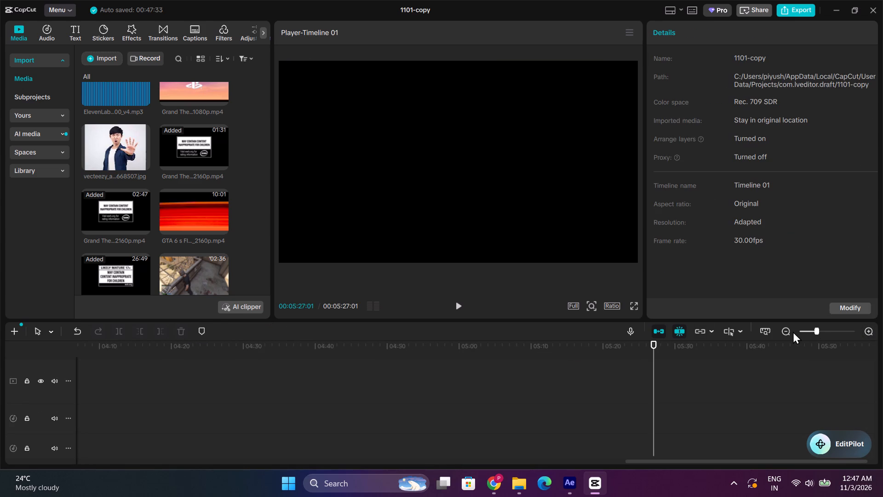
Delete the ElevenLabs voiceover clips and all remaining sound effects from the audio tracks.
double_click(793, 331)
double_click(790, 333)
scroll(573, 391, down, 4)
scroll(445, 410, down, 9)
drag(452, 428, 63, 405)
scroll(63, 407, up, 3)
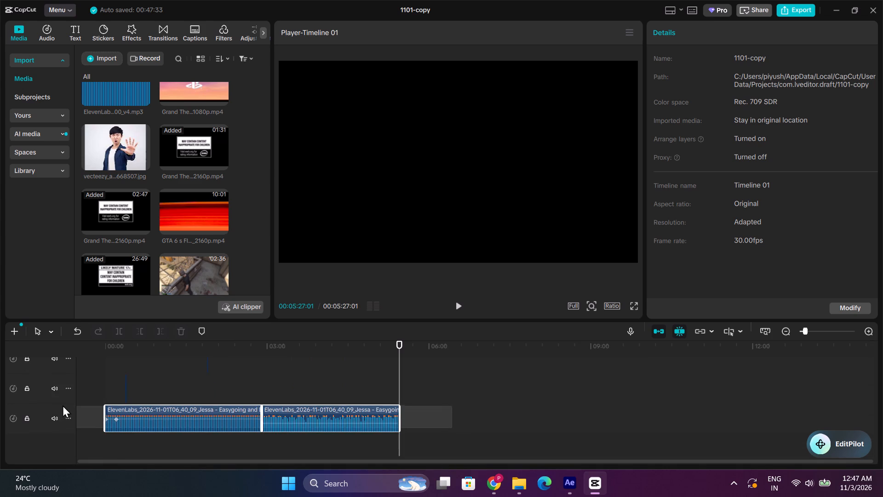
drag(63, 405, 115, 365)
scroll(152, 373, up, 4)
scroll(70, 433, up, 3)
scroll(103, 390, up, 5)
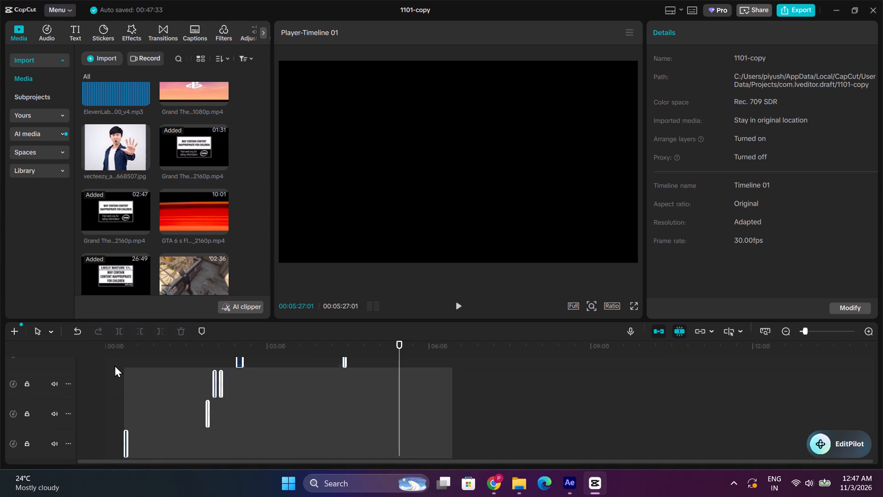
drag(115, 365, 101, 362)
key(Delete)
scroll(240, 384, up, 1)
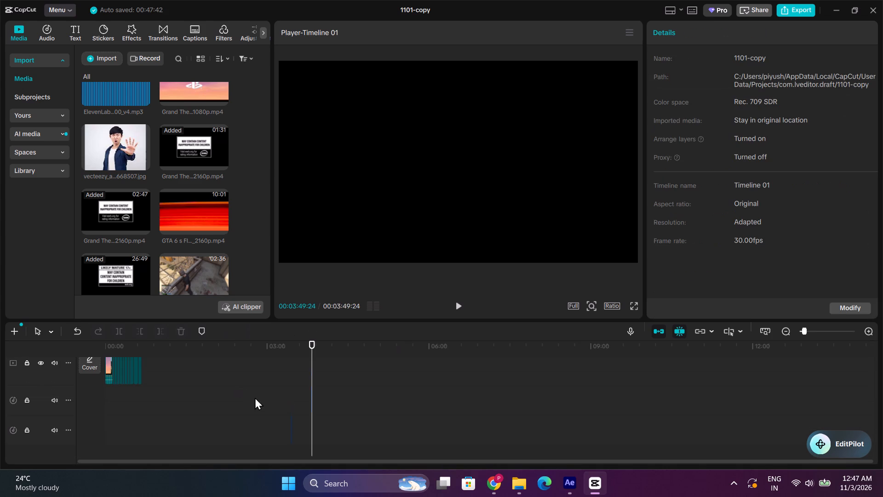
drag(253, 412, 373, 457)
key(Delete)
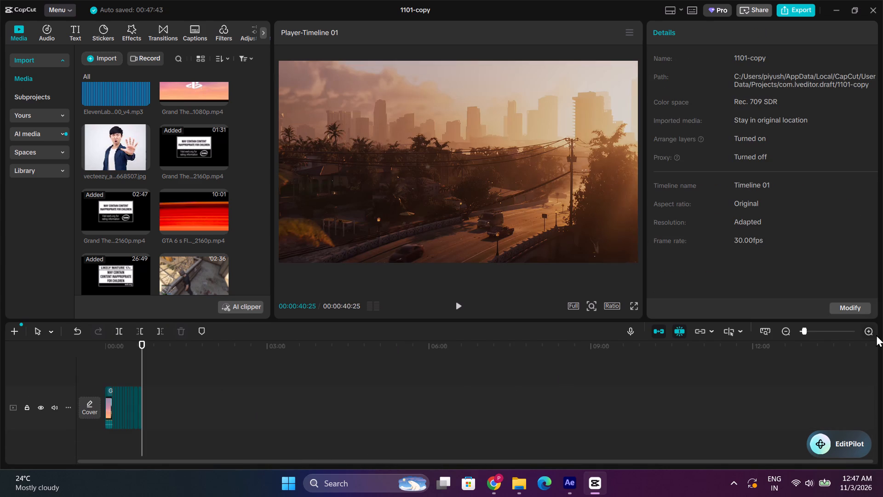
Compare playback from the start with and without the montage track's sound, and leave the track muted.
triple_click(873, 331)
drag(159, 371, 0, 362)
click(139, 353)
drag(139, 353, 0, 360)
click(51, 404)
key(space)
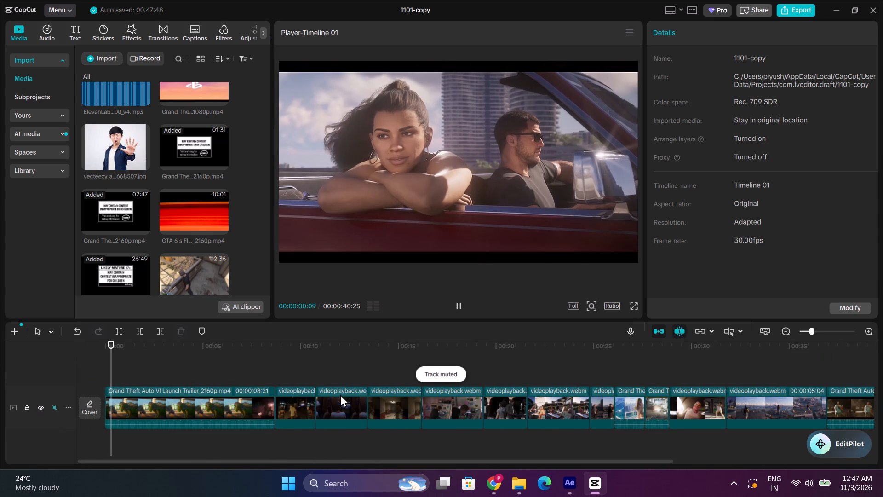
key(space)
click(53, 406)
click(104, 360)
drag(105, 360, 95, 362)
key(space)
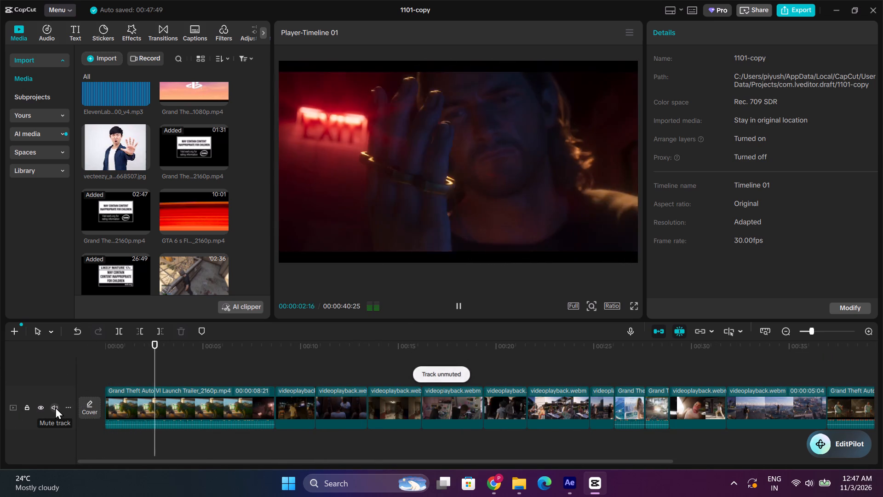
click(55, 407)
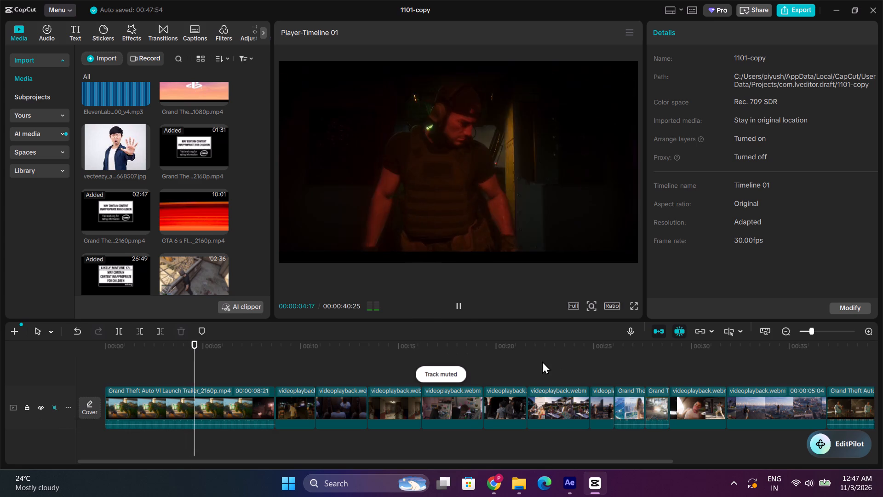
key(space)
Play back the end of the muted montage from about 00:00:37.
double_click(779, 329)
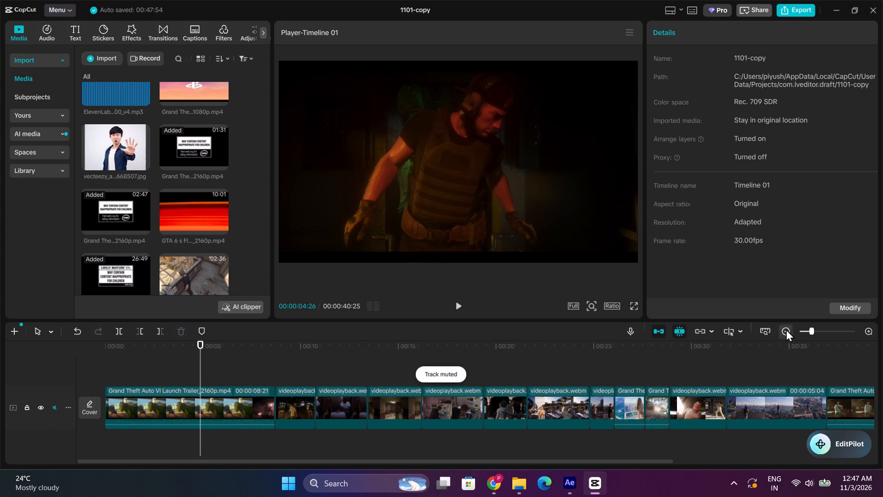
double_click(786, 329)
click(285, 343)
key(space)
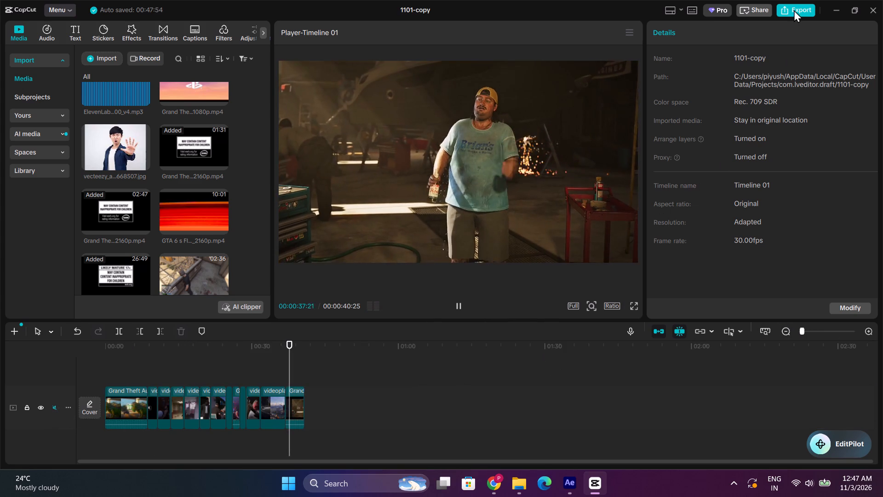
Set up the Timeline 01 video export with the name "extra" and a frame rate of 60fps.
click(795, 9)
drag(584, 104, 386, 111)
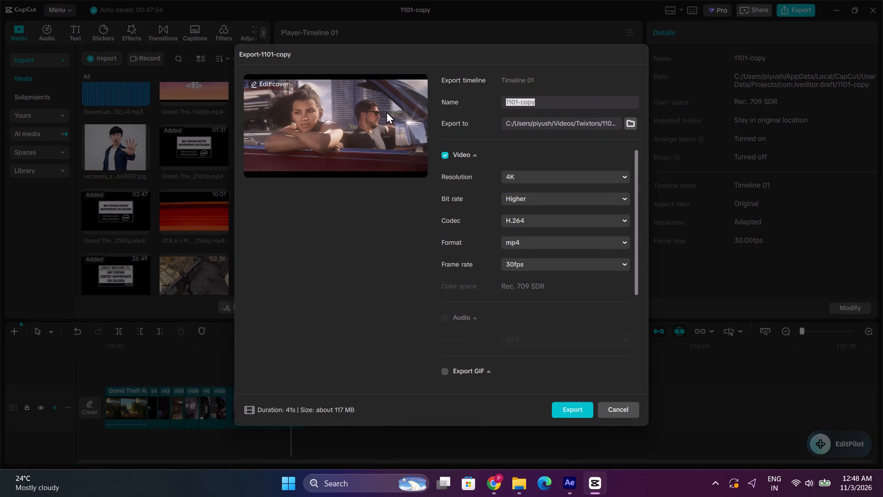
drag(386, 111, 384, 114)
text(extra)
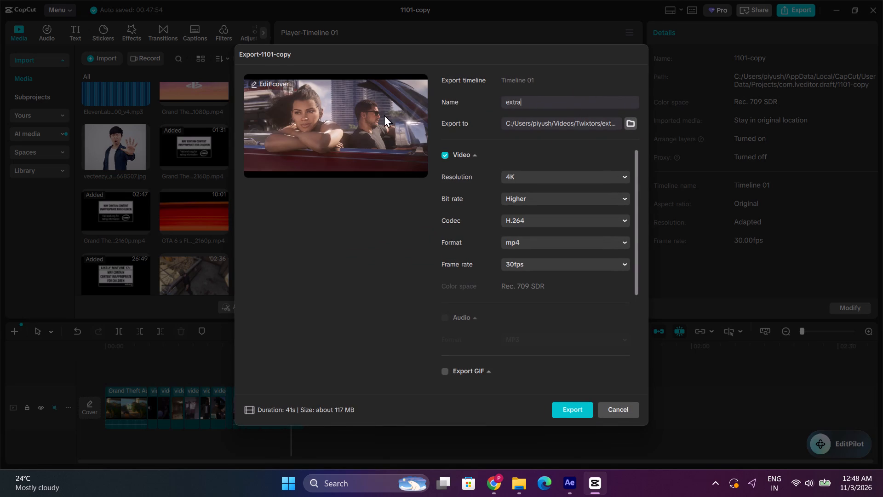
click(547, 269)
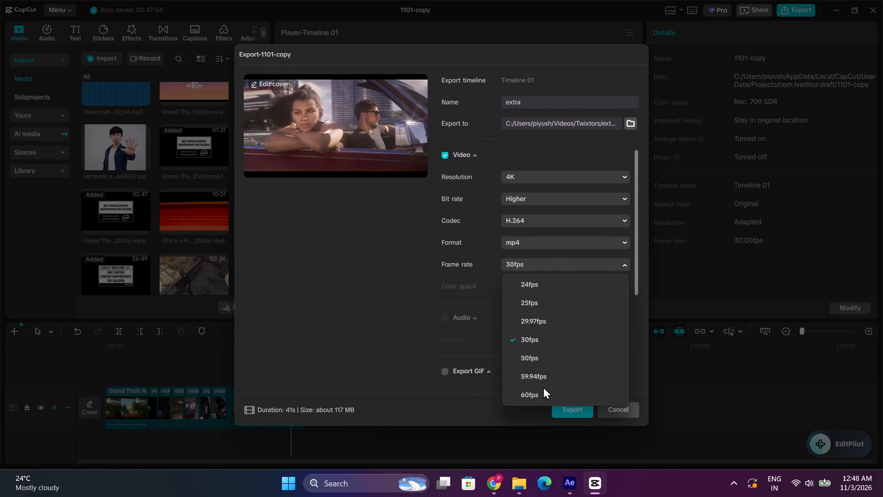
click(543, 394)
Check the export destination, keep the Twixtors folder, and start exporting the video.
drag(573, 405, 623, 312)
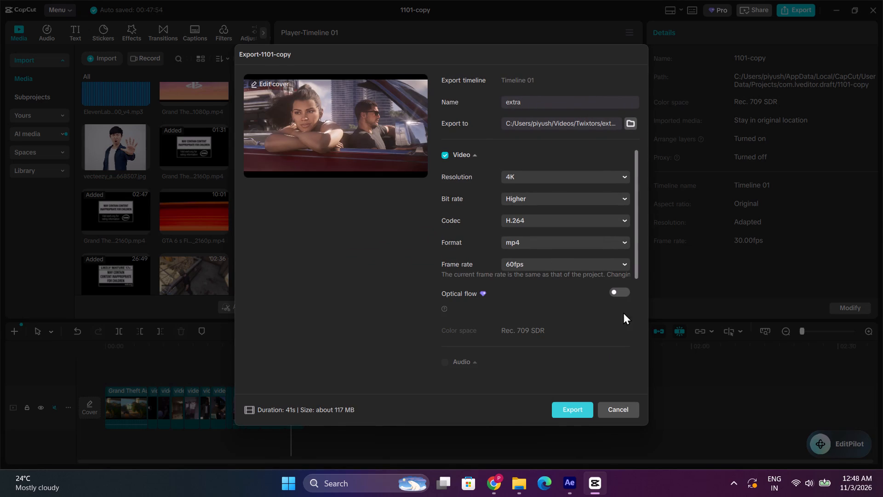
drag(623, 312, 639, 156)
click(629, 130)
click(634, 121)
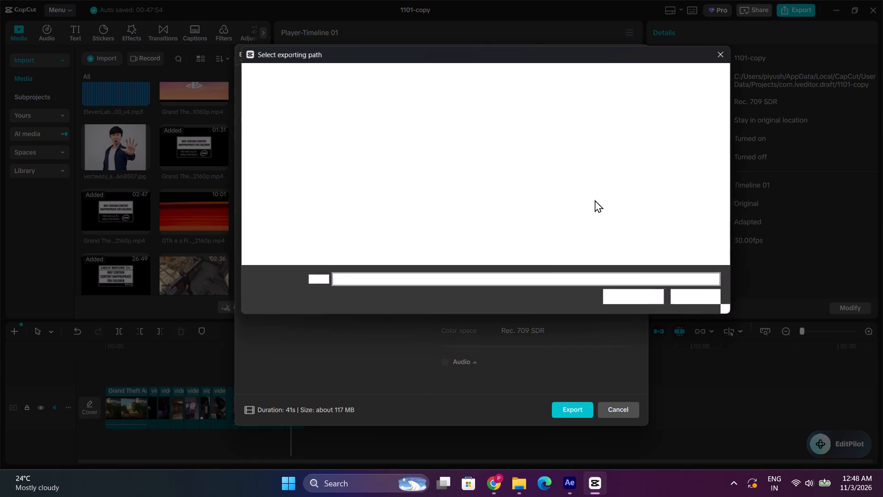
click(701, 297)
click(572, 413)
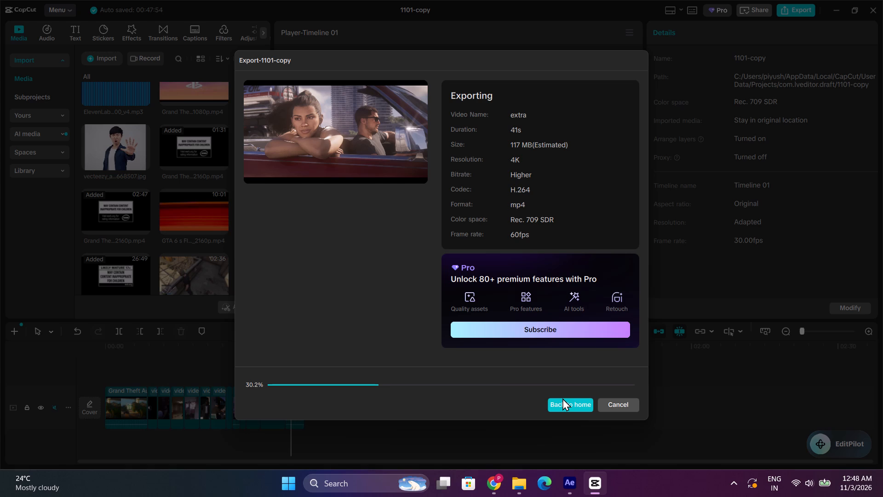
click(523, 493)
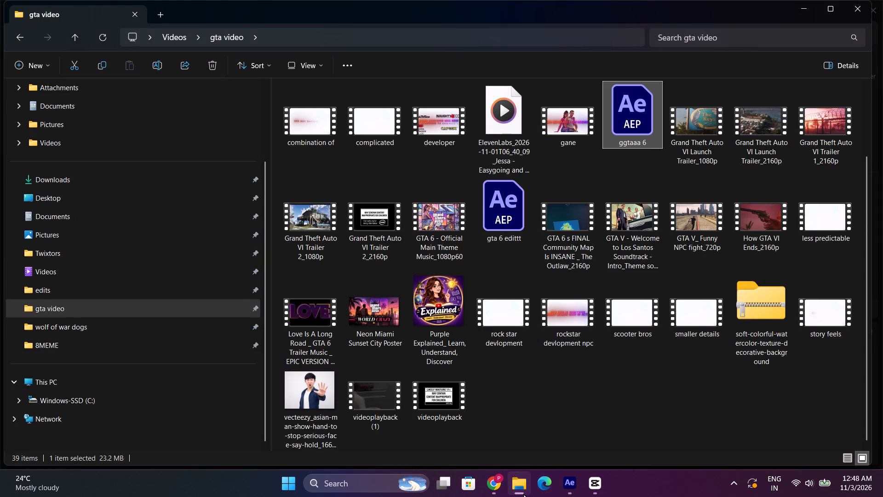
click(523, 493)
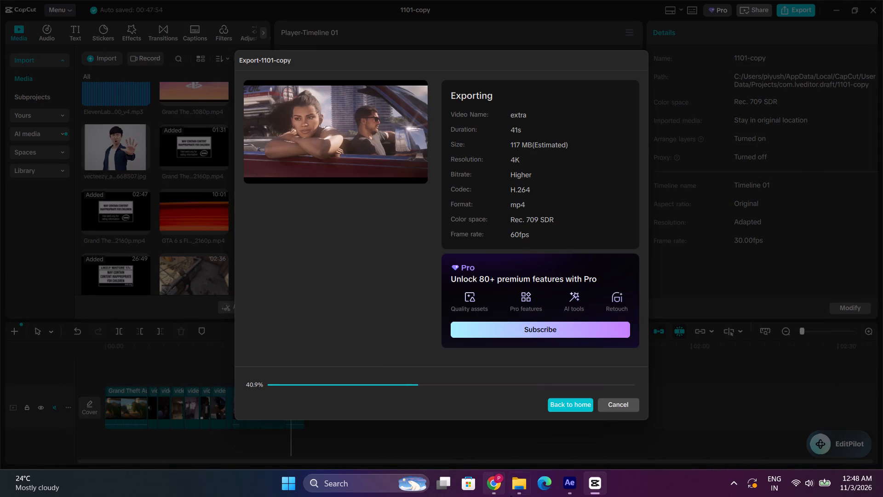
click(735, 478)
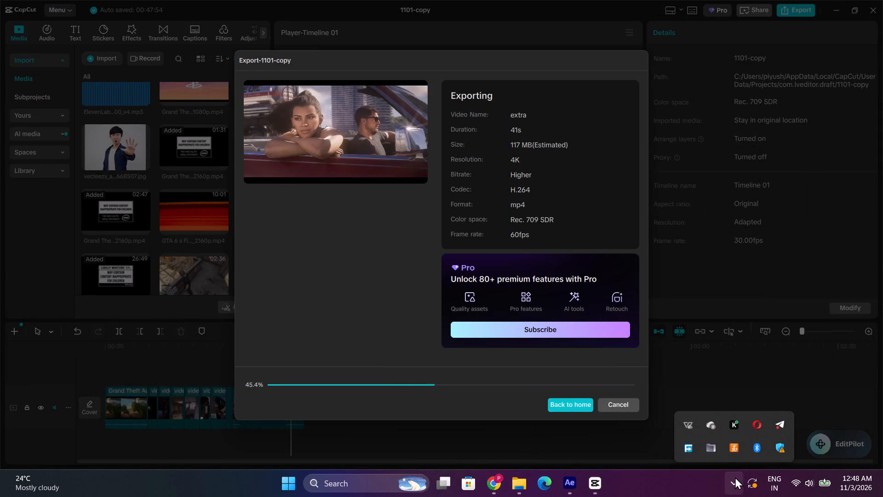